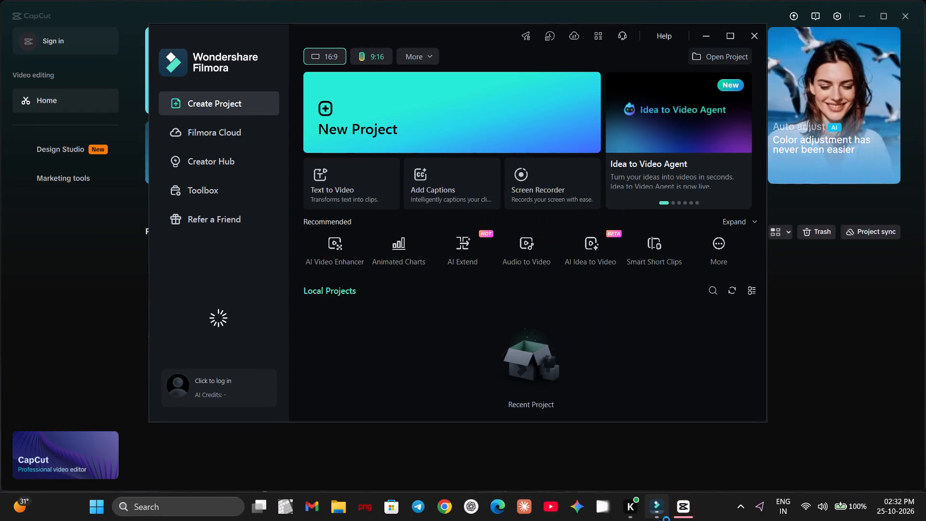
Maximize the Wondershare Filmora start window.
{"action": "left_click", "coordinate": [735, 403]}
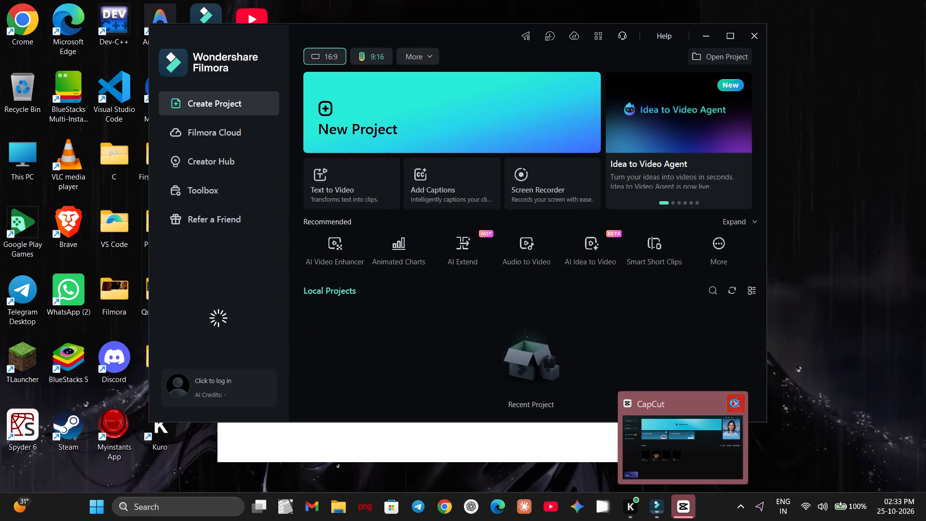
{"action": "left_click", "coordinate": [736, 31]}
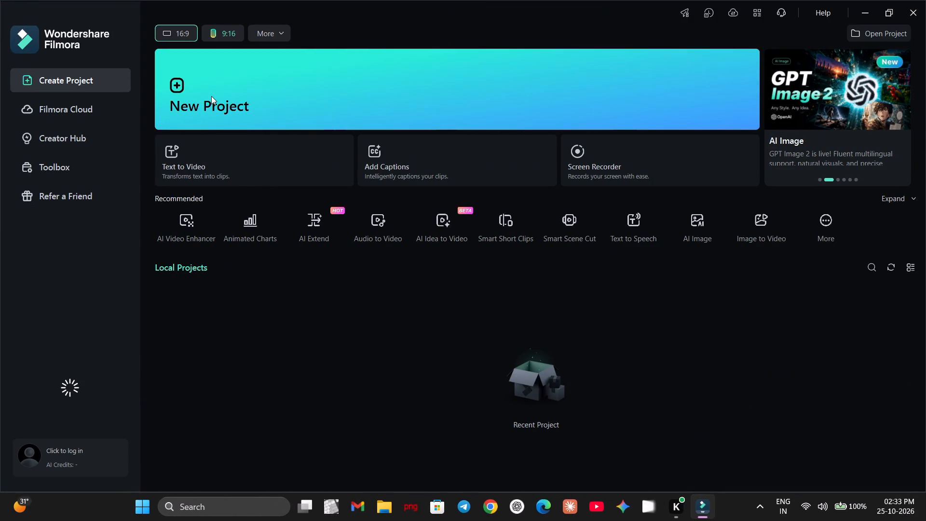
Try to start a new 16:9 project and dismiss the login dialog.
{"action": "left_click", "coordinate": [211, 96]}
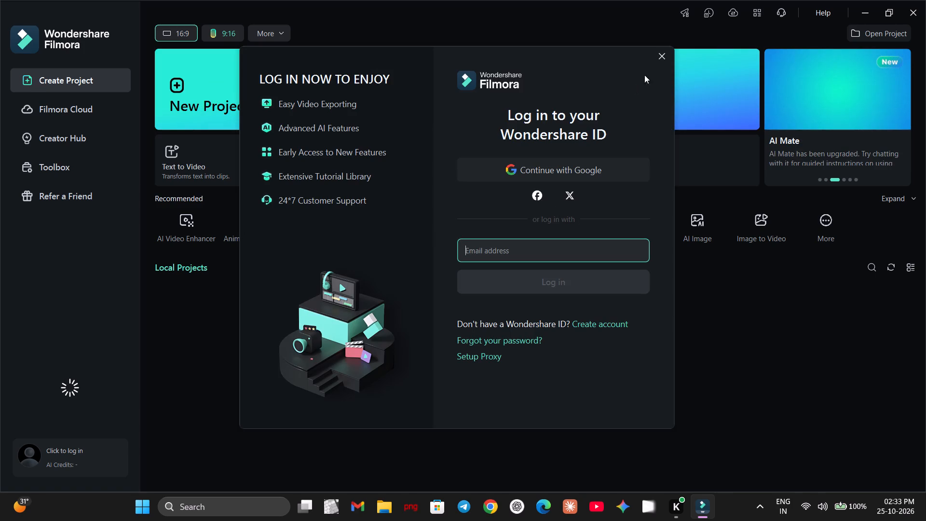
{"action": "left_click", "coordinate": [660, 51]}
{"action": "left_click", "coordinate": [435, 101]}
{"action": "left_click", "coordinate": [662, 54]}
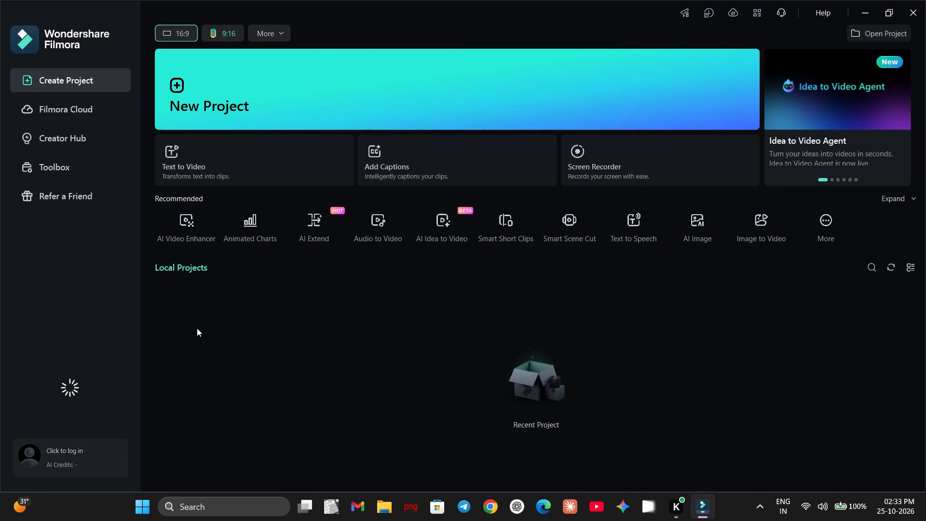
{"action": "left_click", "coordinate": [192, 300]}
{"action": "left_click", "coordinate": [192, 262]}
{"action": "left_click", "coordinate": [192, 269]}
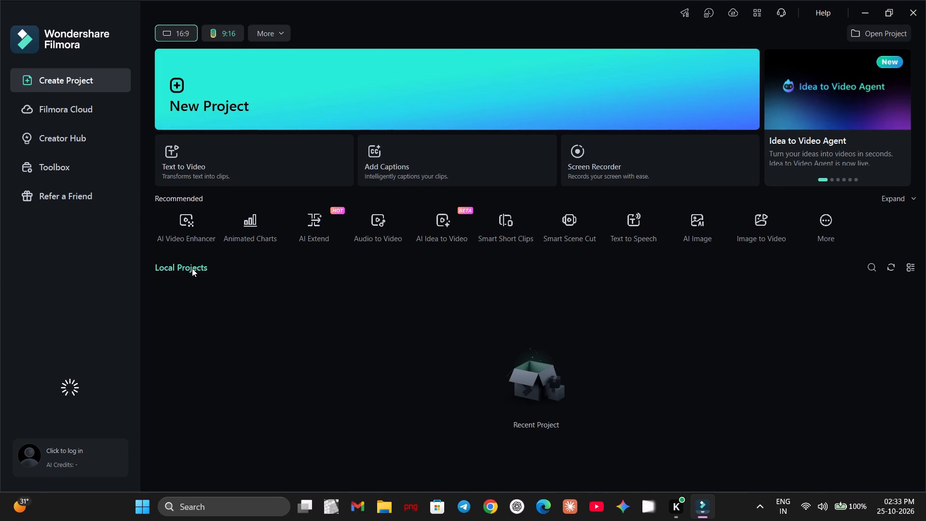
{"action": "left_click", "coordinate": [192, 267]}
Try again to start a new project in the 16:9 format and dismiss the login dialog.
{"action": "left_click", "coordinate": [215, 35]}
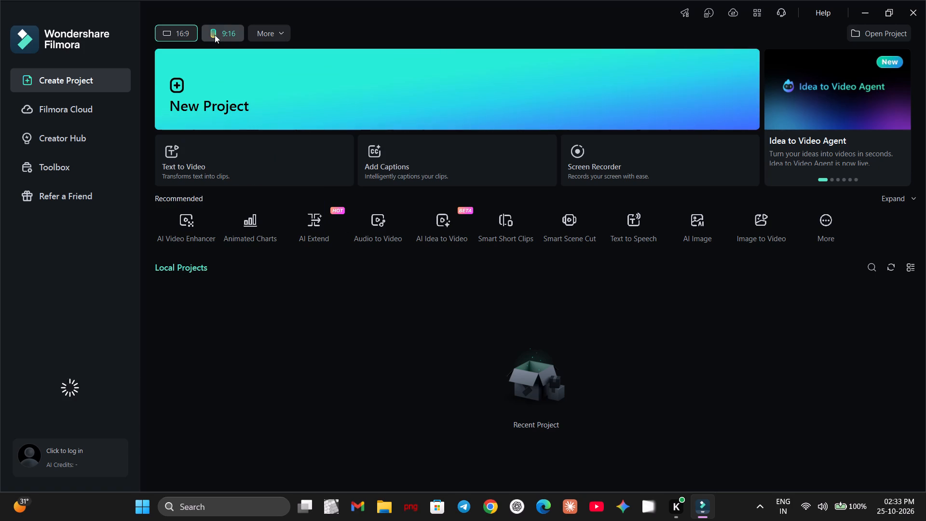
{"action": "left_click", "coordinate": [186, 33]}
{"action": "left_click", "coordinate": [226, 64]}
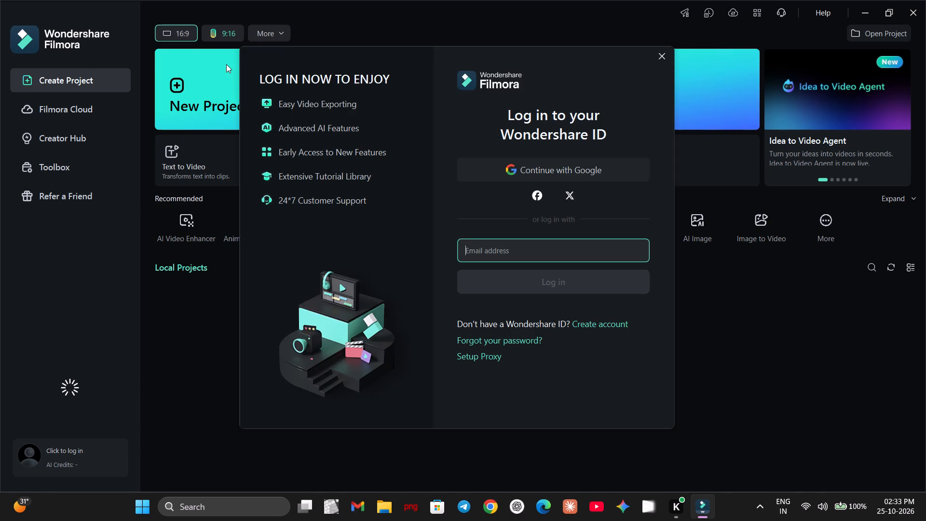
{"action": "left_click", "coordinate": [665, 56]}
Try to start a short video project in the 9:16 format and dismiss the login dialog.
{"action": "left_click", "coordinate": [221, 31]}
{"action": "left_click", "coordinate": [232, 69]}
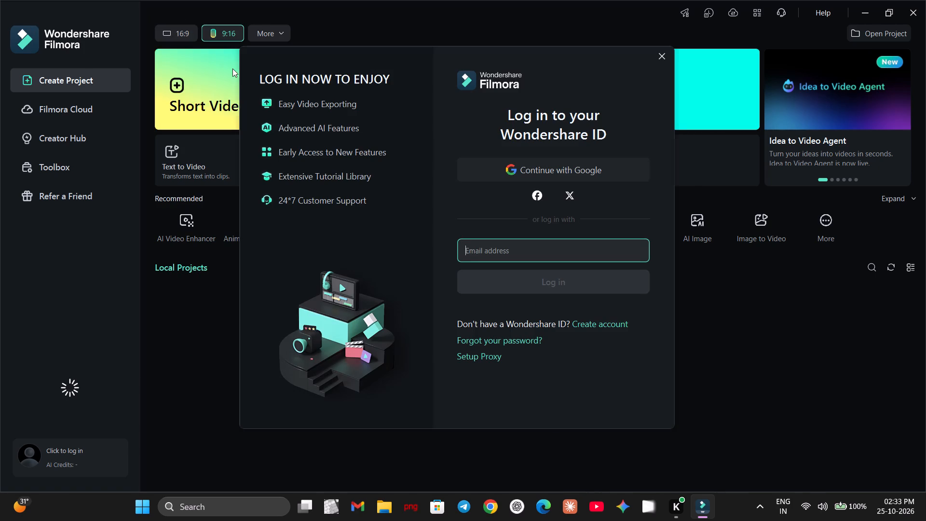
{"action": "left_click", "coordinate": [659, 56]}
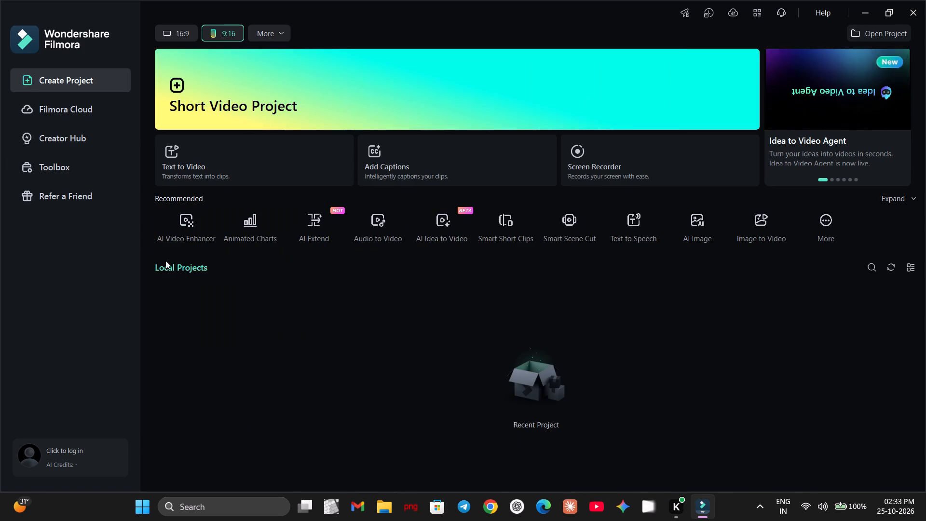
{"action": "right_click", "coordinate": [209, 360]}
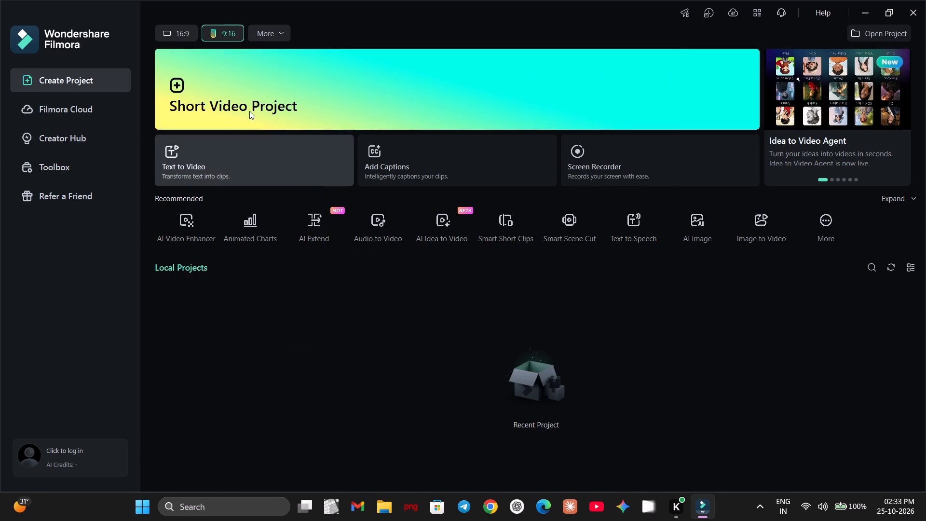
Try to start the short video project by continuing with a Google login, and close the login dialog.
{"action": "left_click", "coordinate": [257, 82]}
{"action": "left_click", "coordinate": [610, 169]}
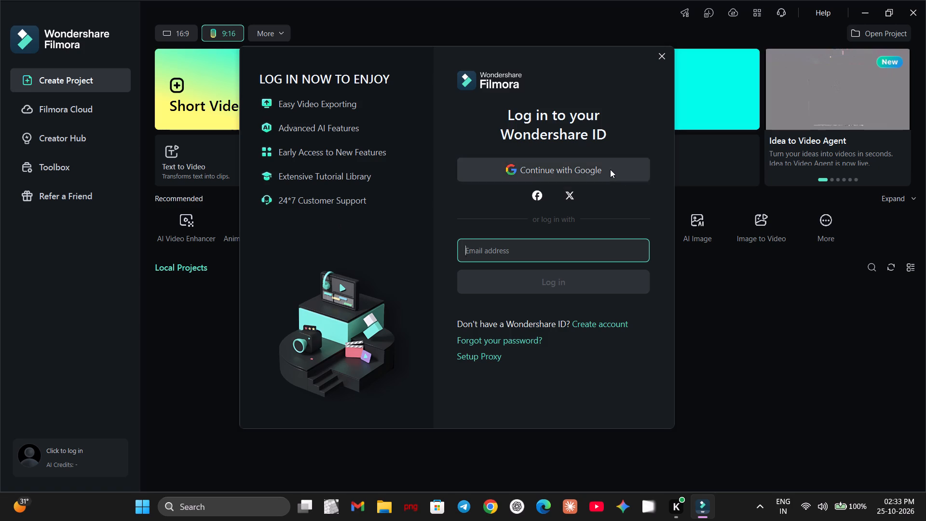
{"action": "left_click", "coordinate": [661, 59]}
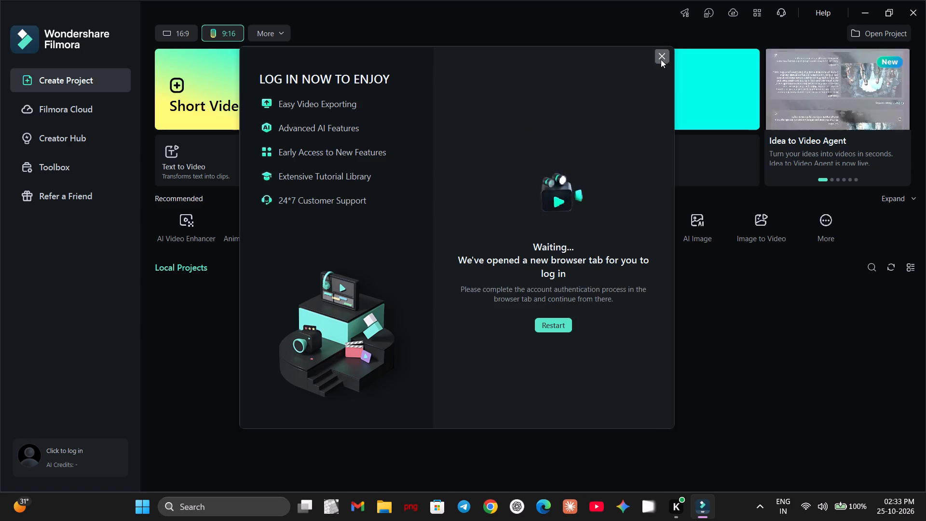
Choose the 16:9 format, start a new project, and open the form for creating a Wondershare ID.
{"action": "left_click", "coordinate": [190, 35]}
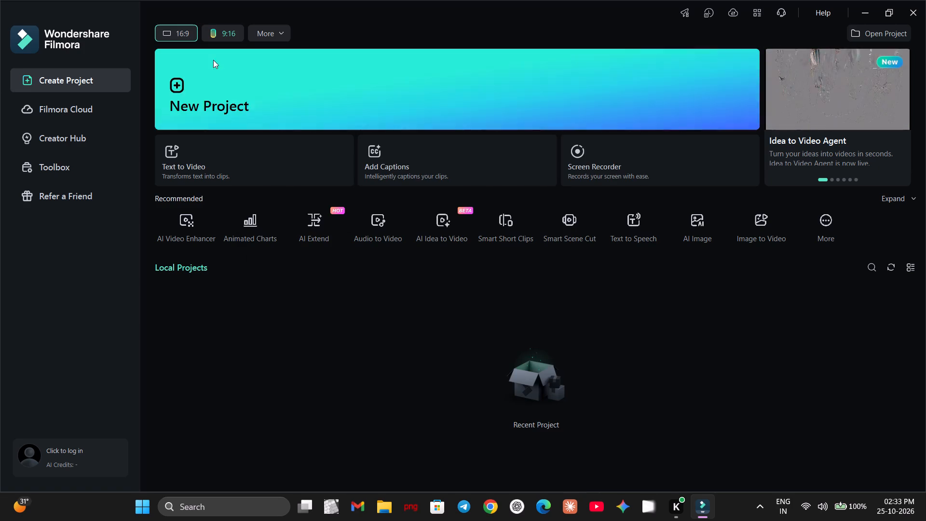
{"action": "left_click", "coordinate": [245, 85]}
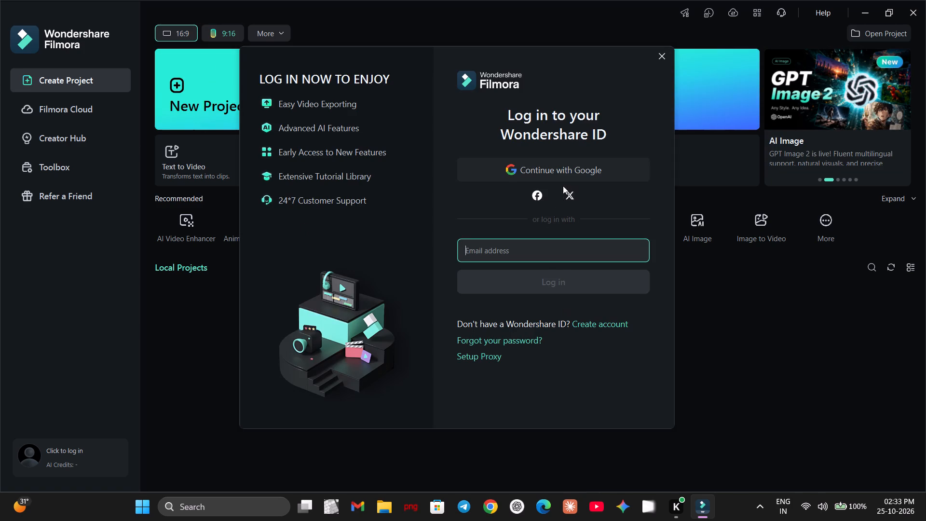
{"action": "left_click", "coordinate": [592, 324]}
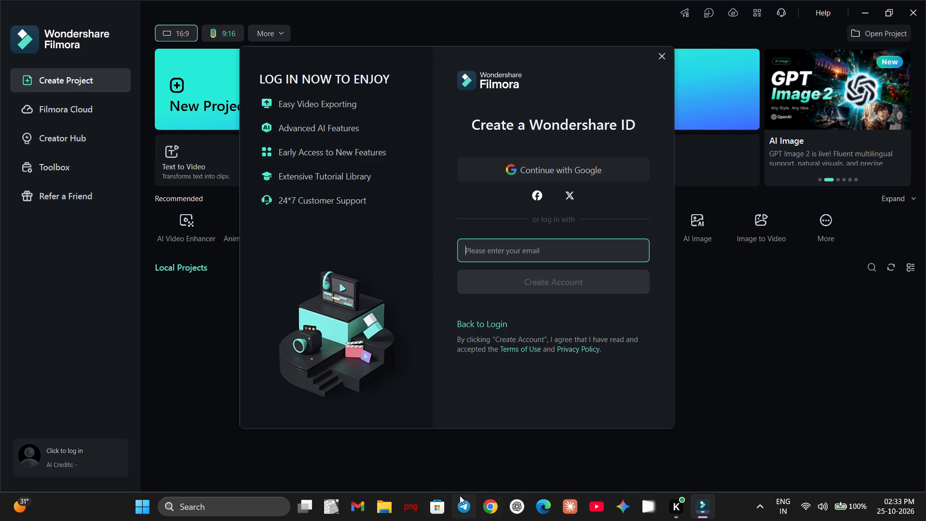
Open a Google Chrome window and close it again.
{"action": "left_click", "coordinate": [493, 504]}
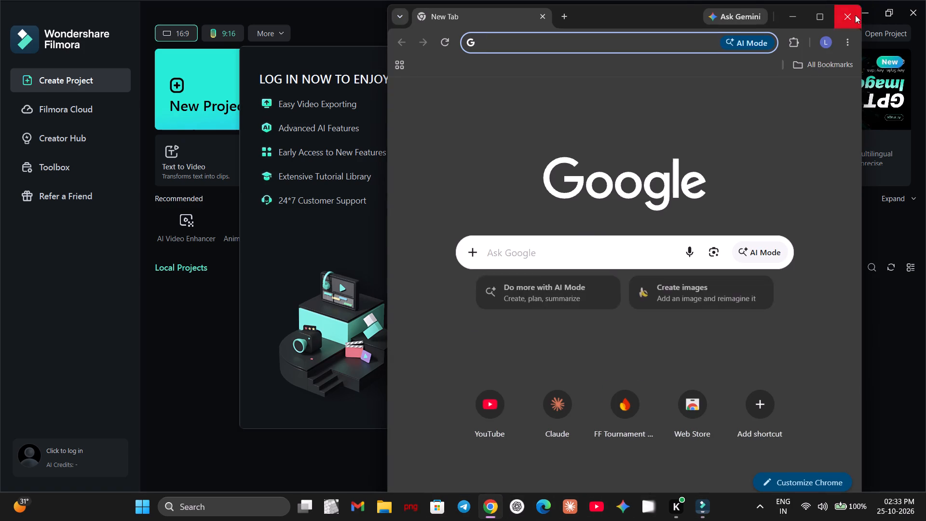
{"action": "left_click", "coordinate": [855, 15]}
Open the Microsoft Edge browser.
{"action": "double_click", "coordinate": [537, 509]}
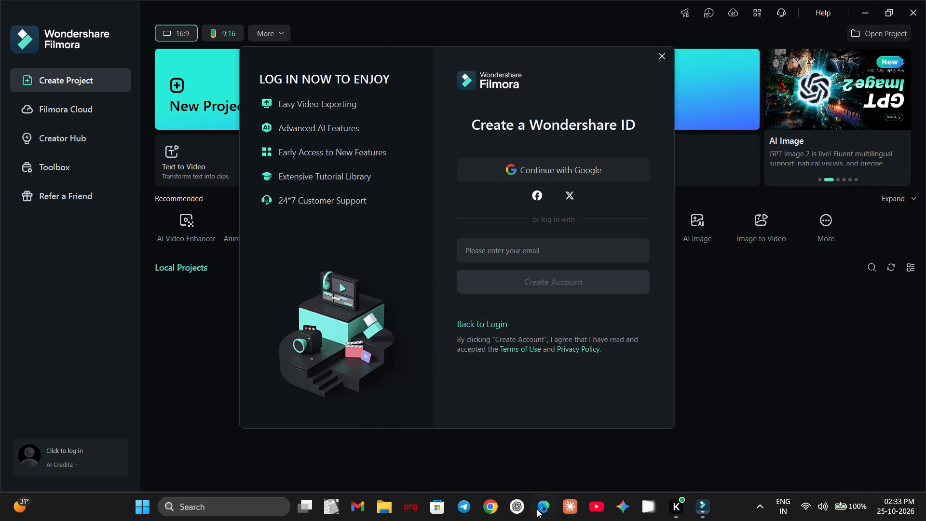
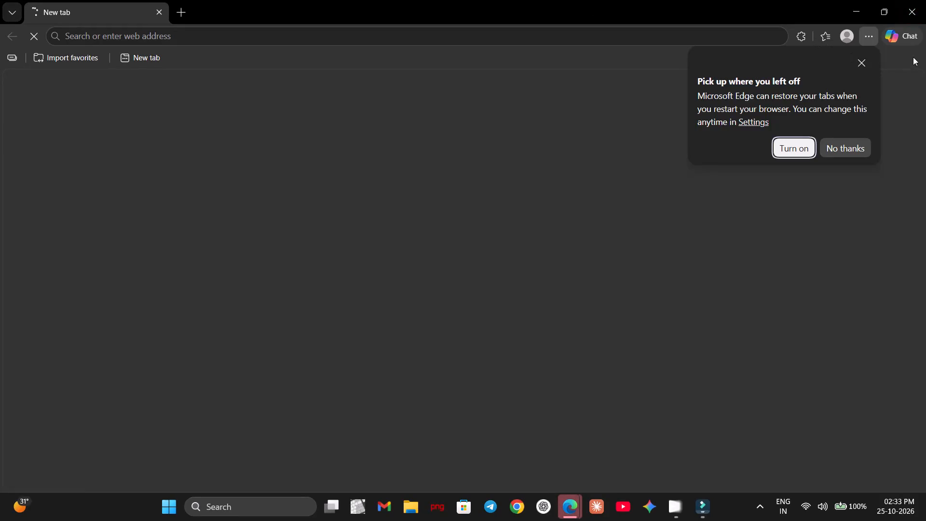
Dismiss the tab-restore prompt and enter "temp mai" as the web search on the new tab page.
{"action": "left_click", "coordinate": [855, 59]}
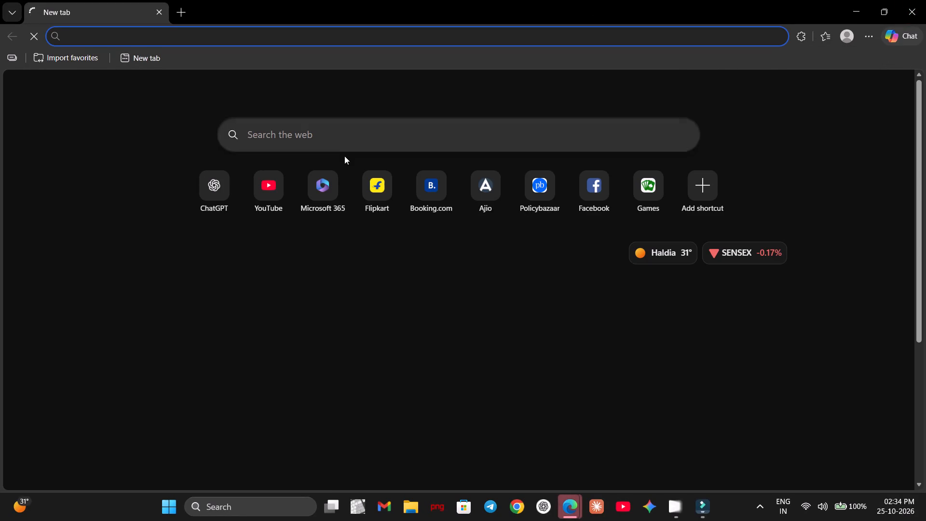
{"action": "left_click", "coordinate": [339, 129]}
{"action": "left_click", "coordinate": [334, 141]}
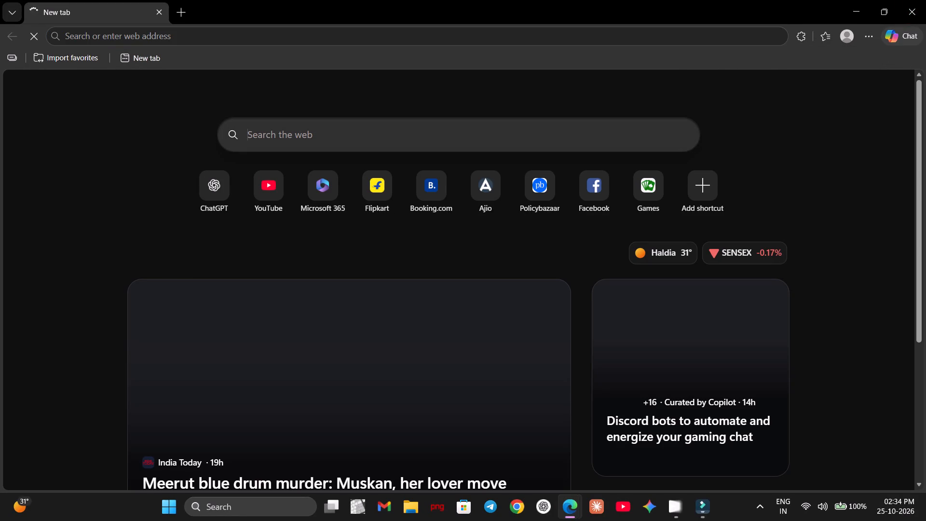
{"action": "type", "text": "temp"}
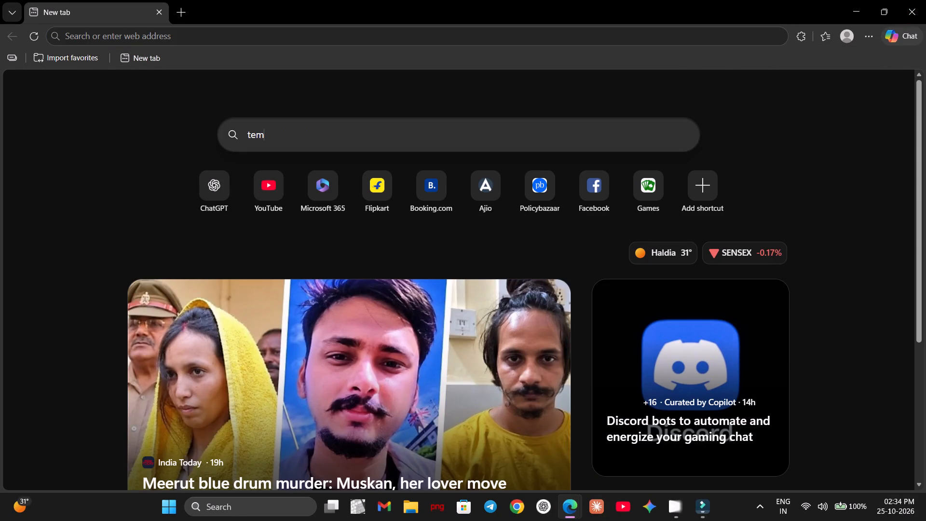
{"action": "key", "text": "space"}
{"action": "type", "text": "mai"}
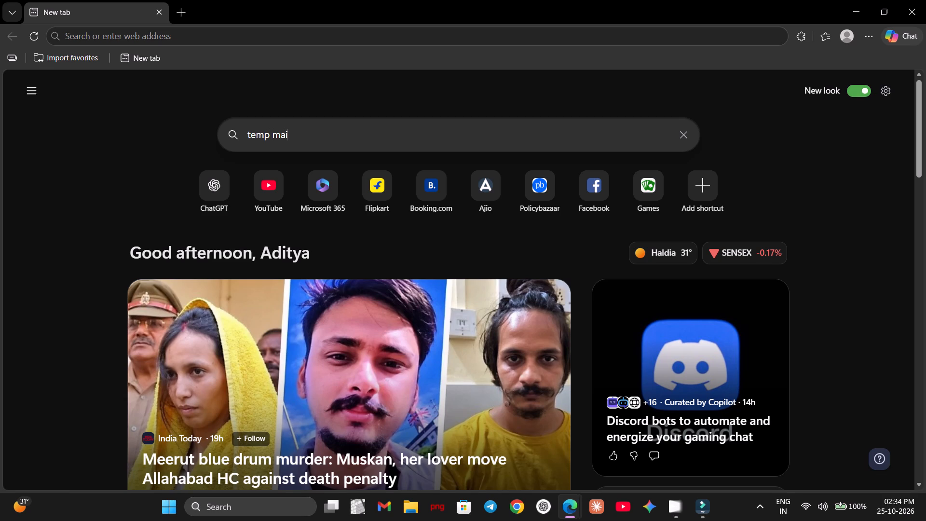
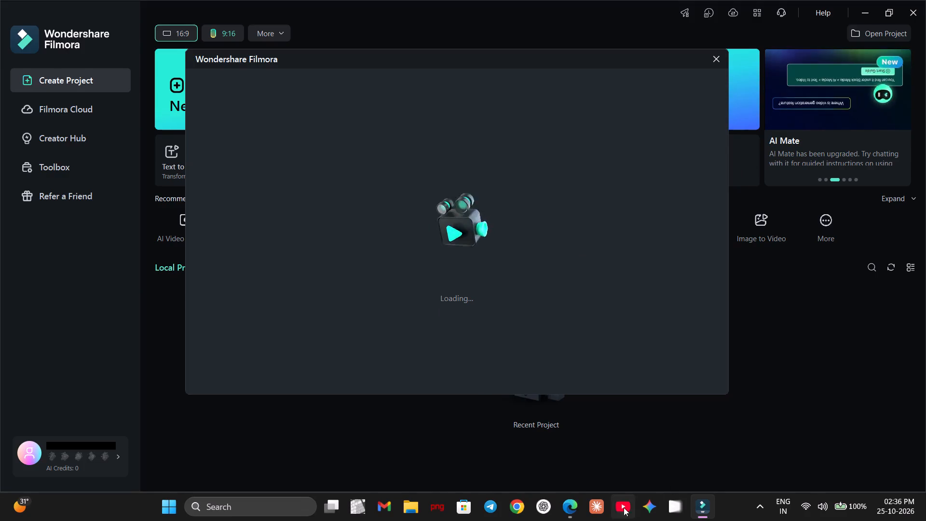
Switch from Filmora to the Microsoft Edge window with the Temp Mail inbox.
{"action": "left_click", "coordinate": [578, 512]}
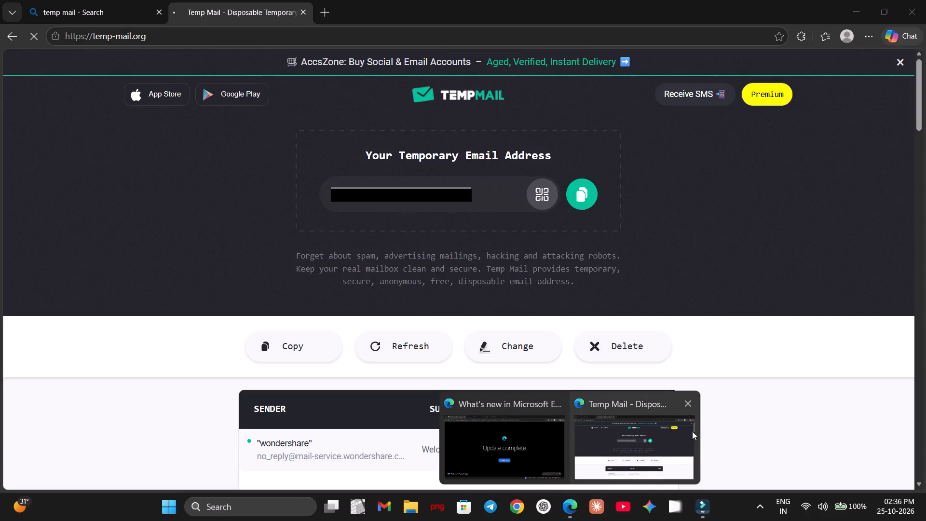
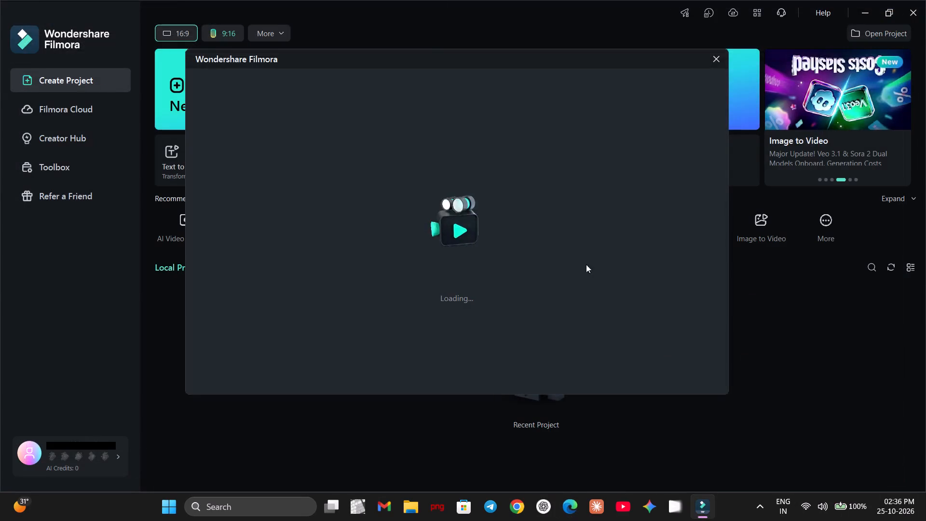
Dismiss the loading Wondershare Filmora window and close Filmora itself.
{"action": "left_click", "coordinate": [719, 61]}
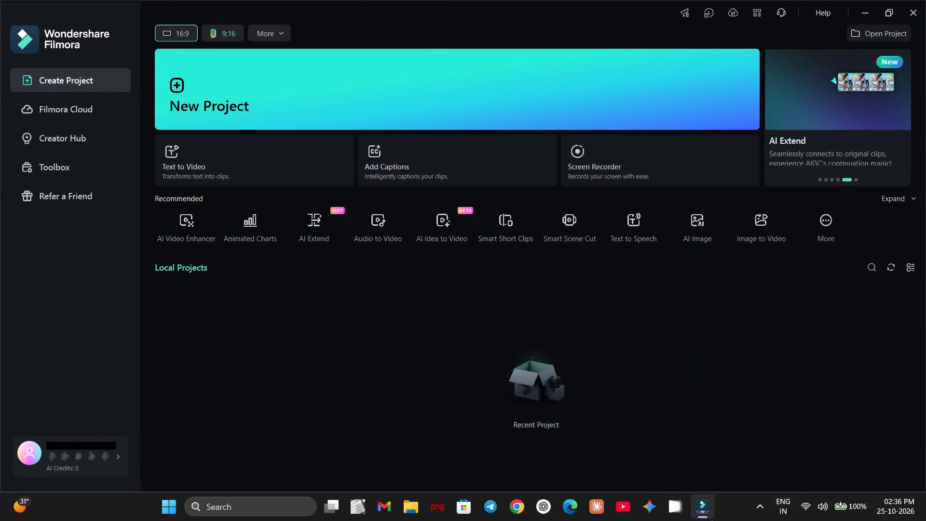
{"action": "left_click", "coordinate": [917, 16]}
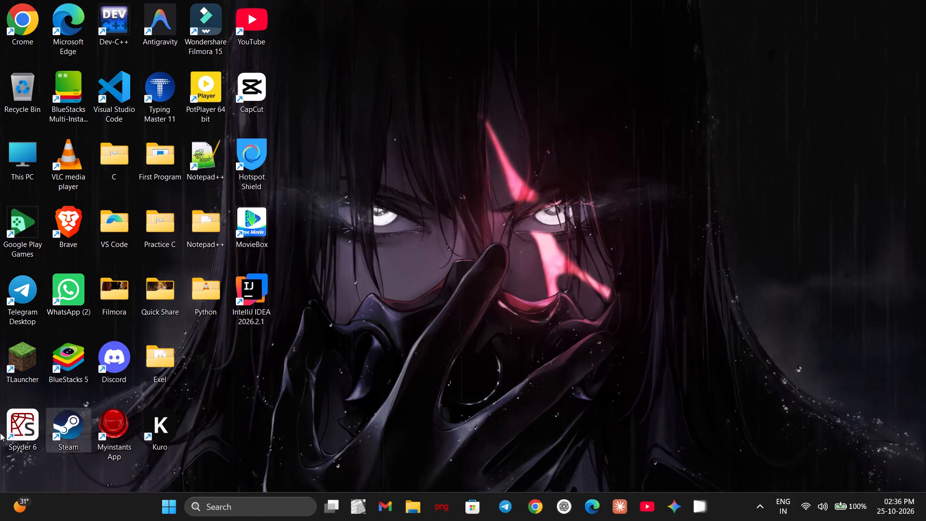
Launch the Kuro app from the desktop.
{"action": "double_click", "coordinate": [163, 428]}
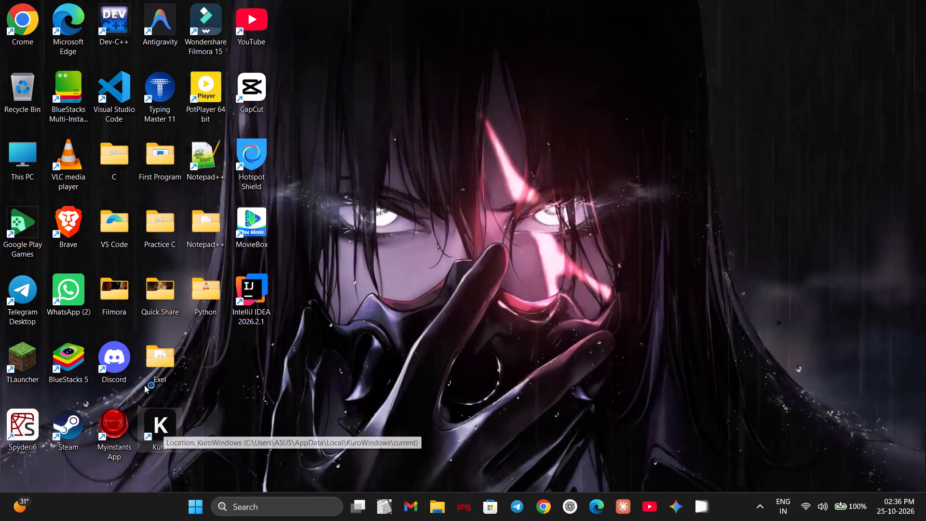
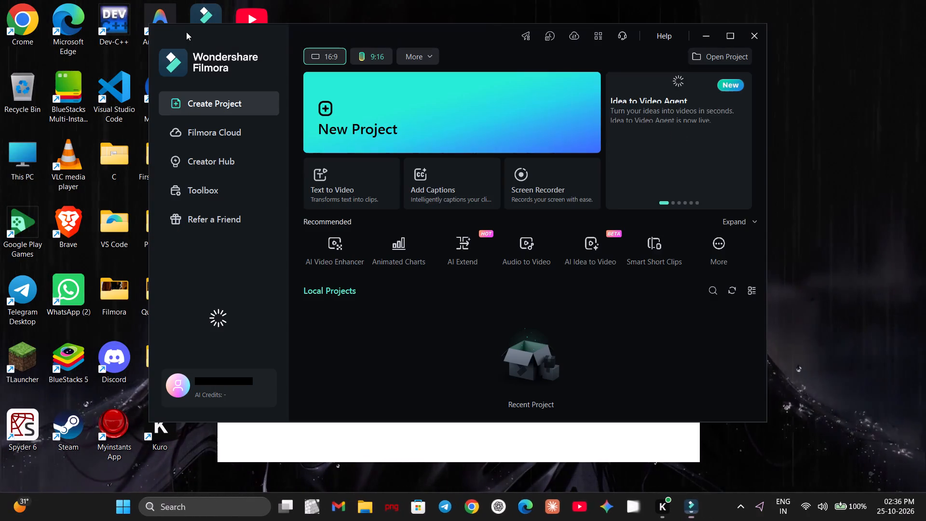
Maximize the Filmora window and try to start a new 16:9 project.
{"action": "left_click", "coordinate": [733, 37]}
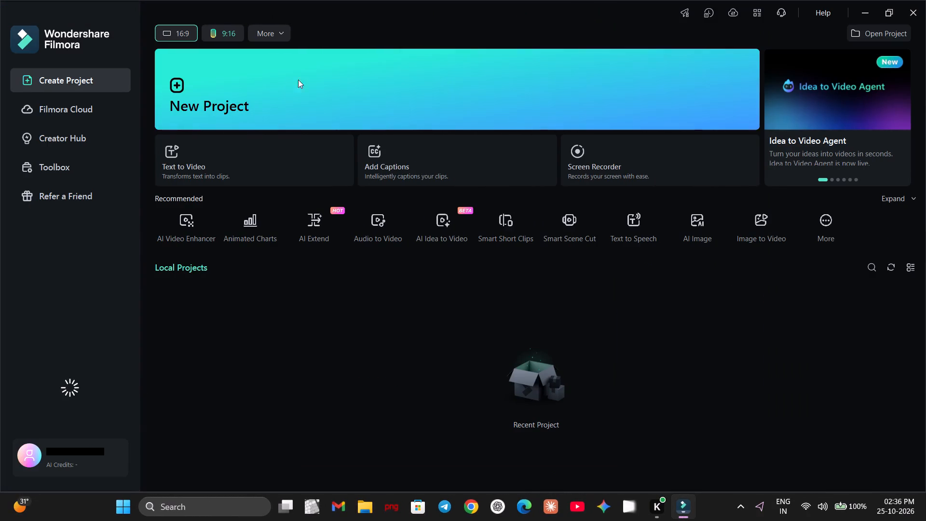
{"action": "left_click", "coordinate": [291, 80]}
{"action": "left_click", "coordinate": [198, 89]}
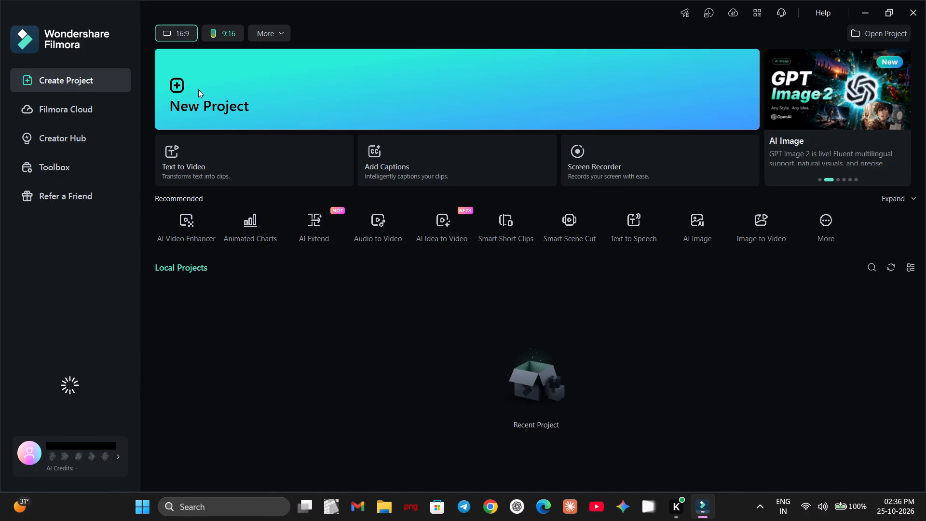
{"action": "left_click", "coordinate": [191, 90]}
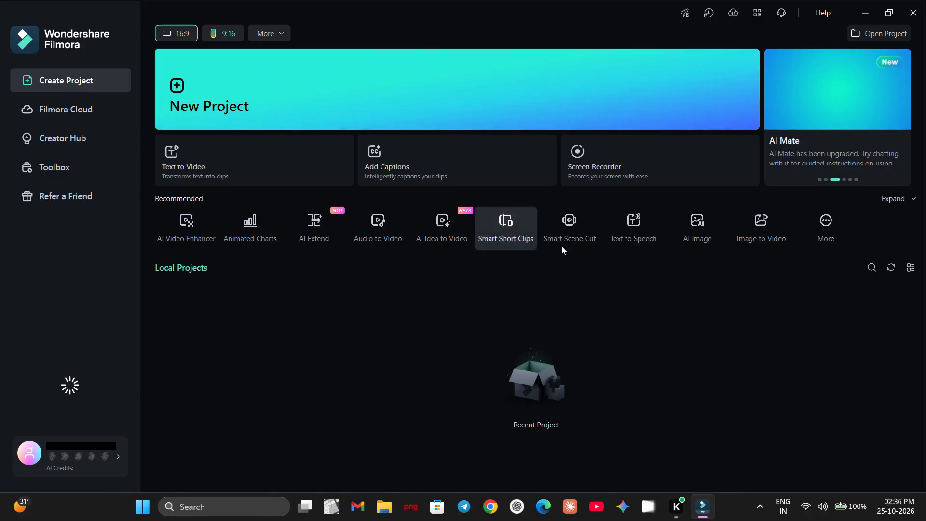
{"action": "left_click", "coordinate": [411, 107]}
{"action": "triple_click", "coordinate": [166, 98]}
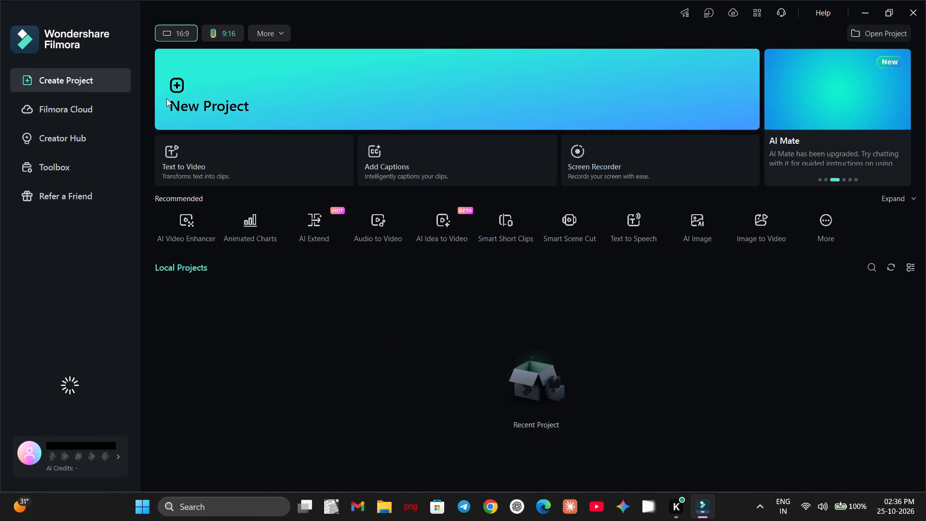
{"action": "left_click", "coordinate": [166, 98]}
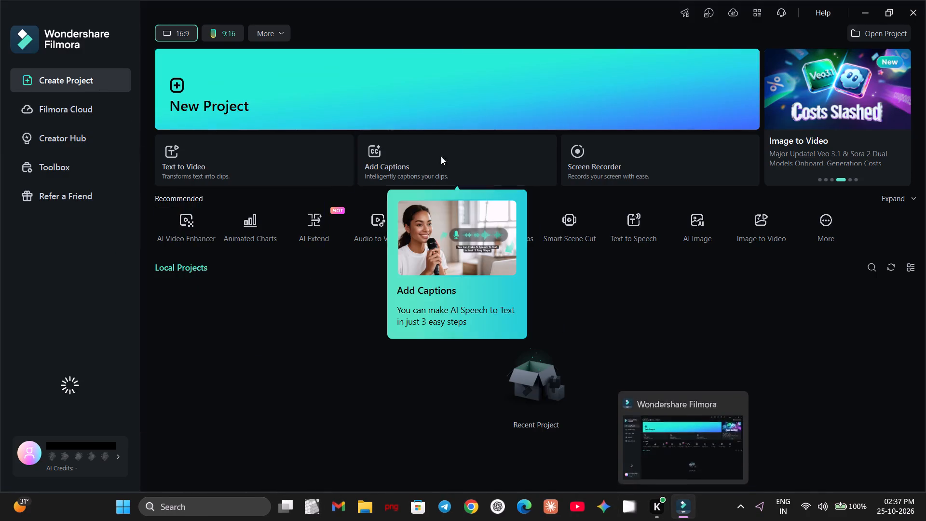
Set the project aspect ratio to 9:16 and try to start a Short Video Project.
{"action": "left_click", "coordinate": [228, 32]}
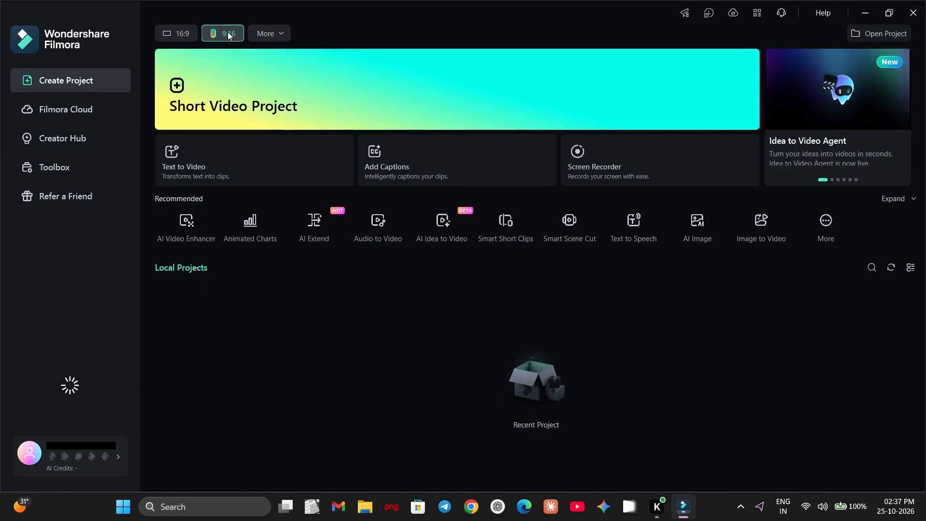
{"action": "left_click", "coordinate": [180, 94]}
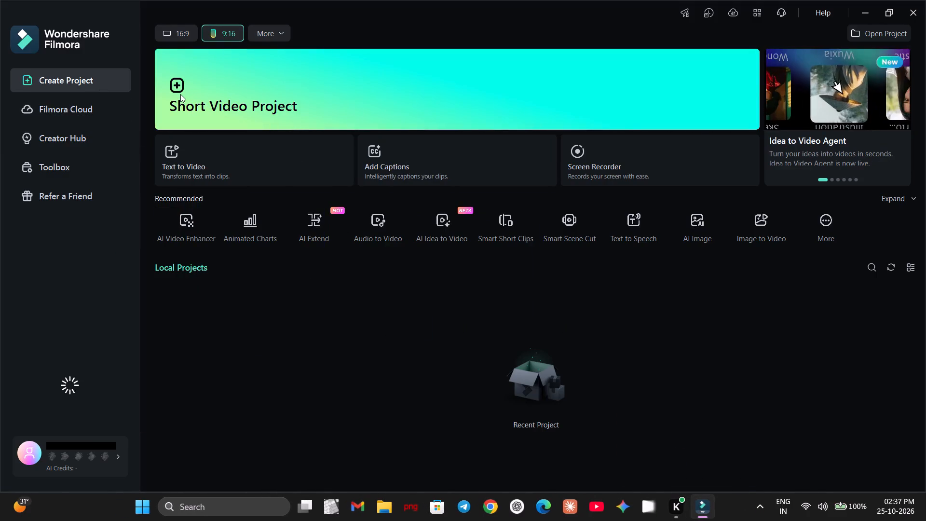
{"action": "left_click", "coordinate": [327, 95]}
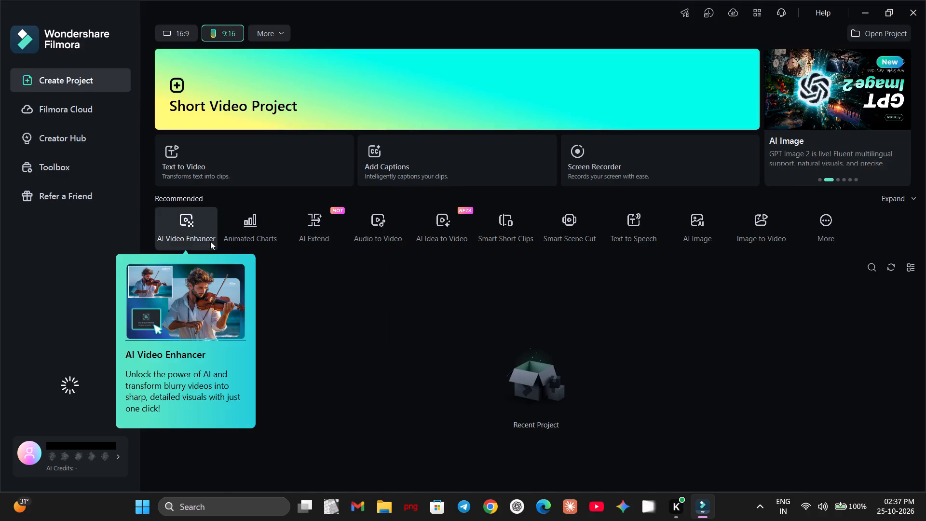
Look at the Filmora Cloud page and the Creator Hub page.
{"action": "left_click", "coordinate": [60, 103]}
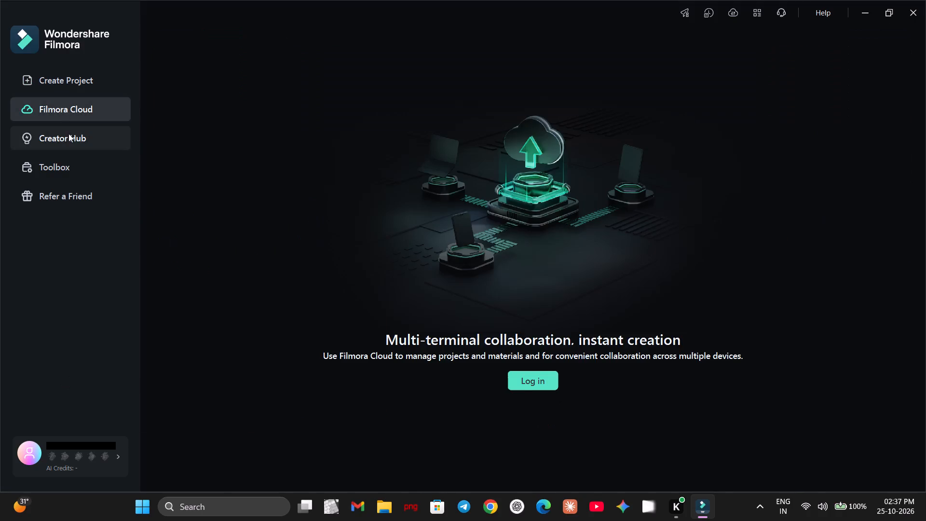
{"action": "left_click", "coordinate": [68, 134]}
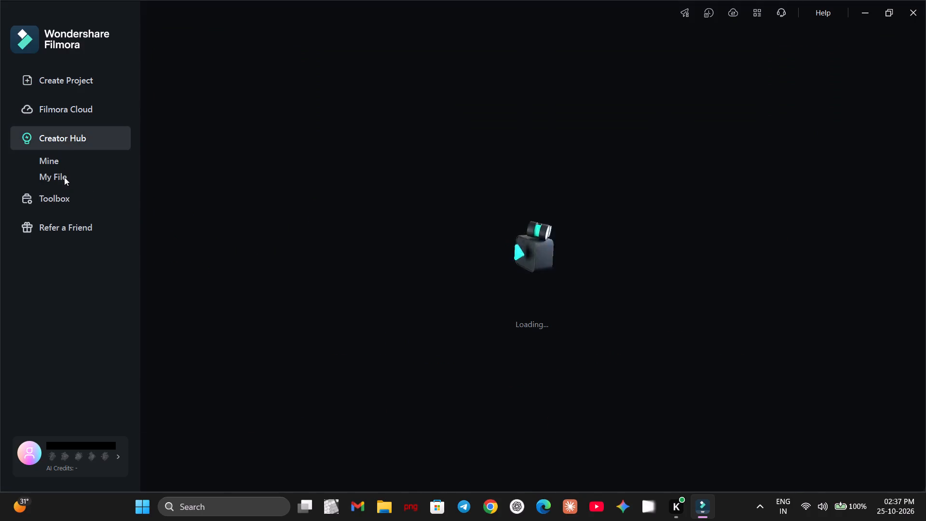
Open the account details window from the profile area and close it again.
{"action": "left_click", "coordinate": [120, 457]}
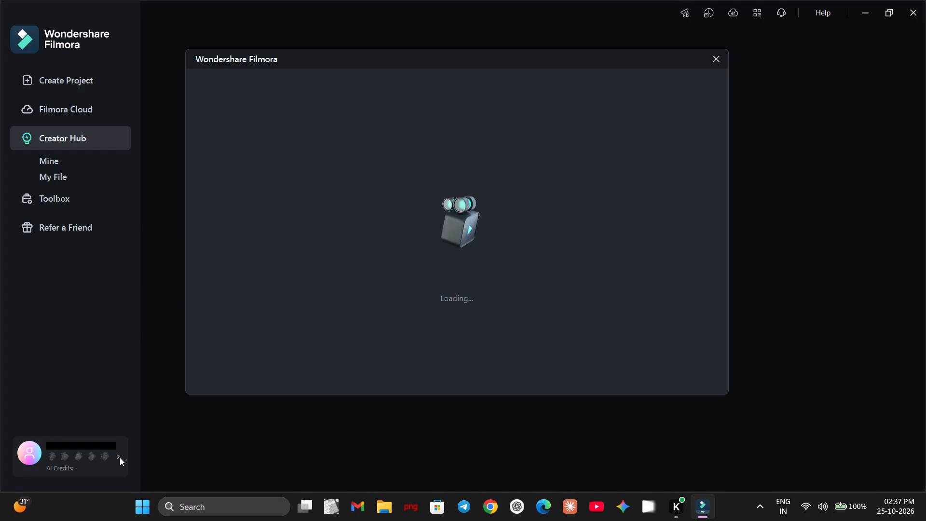
{"action": "left_click", "coordinate": [715, 58]}
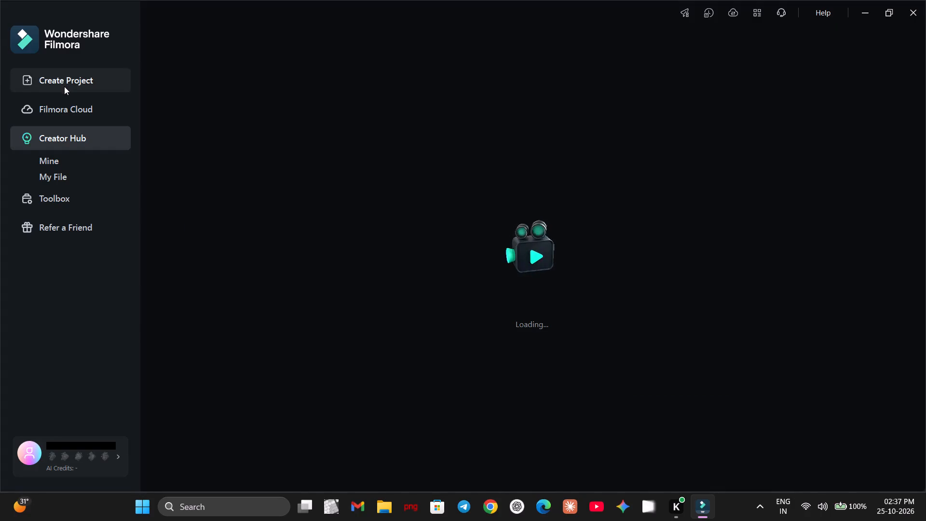
Return to the Create Project page and try again to start the 9:16 Short Video Project.
{"action": "left_click", "coordinate": [64, 86]}
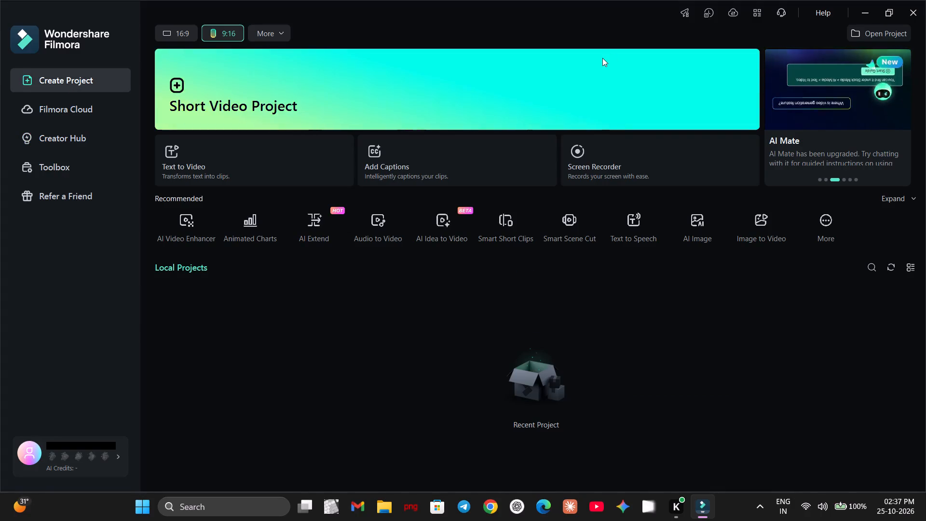
{"action": "triple_click", "coordinate": [603, 58]}
{"action": "left_click_drag", "start_coordinate": [602, 58], "coordinate": [603, 68]}
{"action": "left_click", "coordinate": [603, 69]}
{"action": "right_click", "coordinate": [603, 69]}
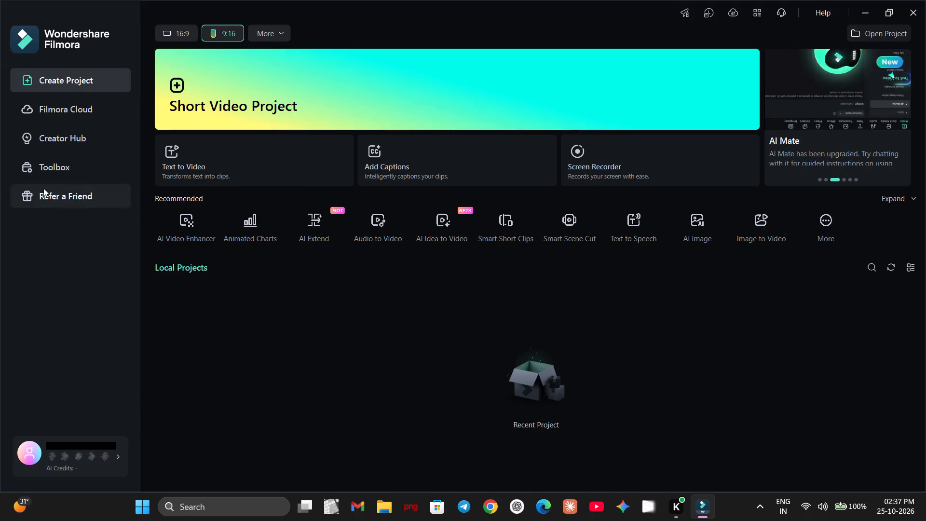
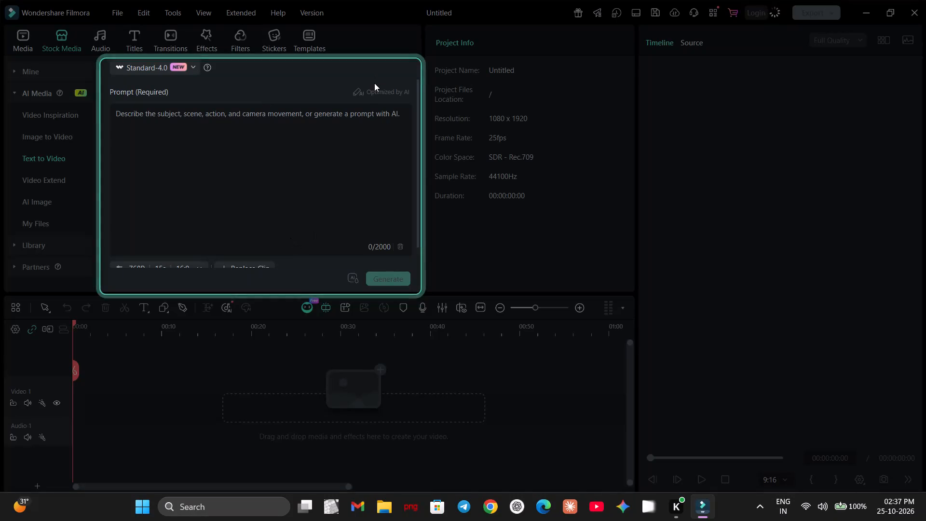
Import Create_fashion_video_product_20261025104805.mp4 from Downloads into the project media, dismissing the guide overlay and pop-up window.
{"action": "left_click", "coordinate": [374, 83]}
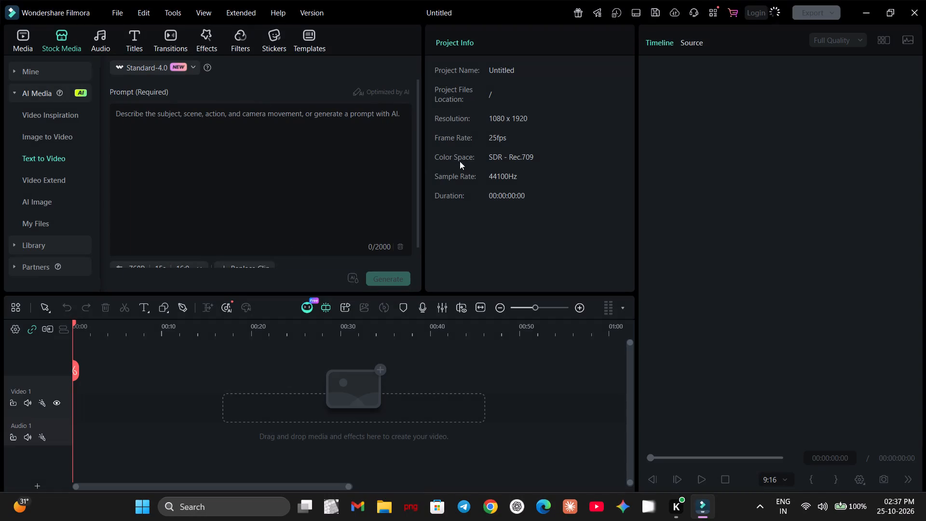
{"action": "left_click", "coordinate": [30, 35]}
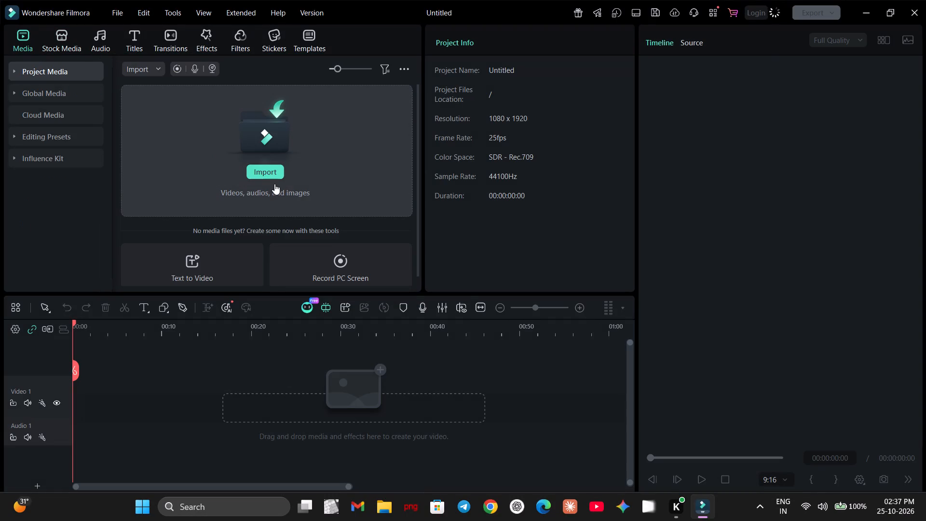
{"action": "left_click", "coordinate": [281, 177]}
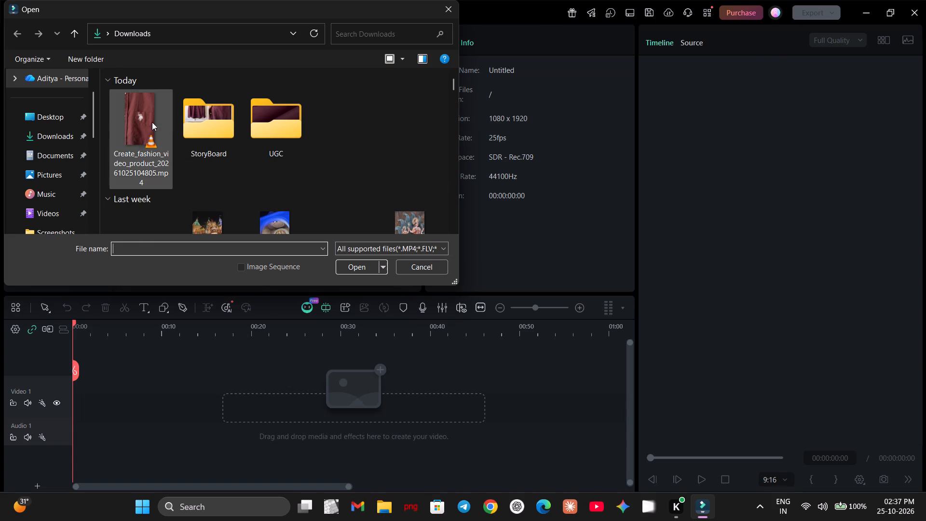
{"action": "left_click", "coordinate": [148, 124]}
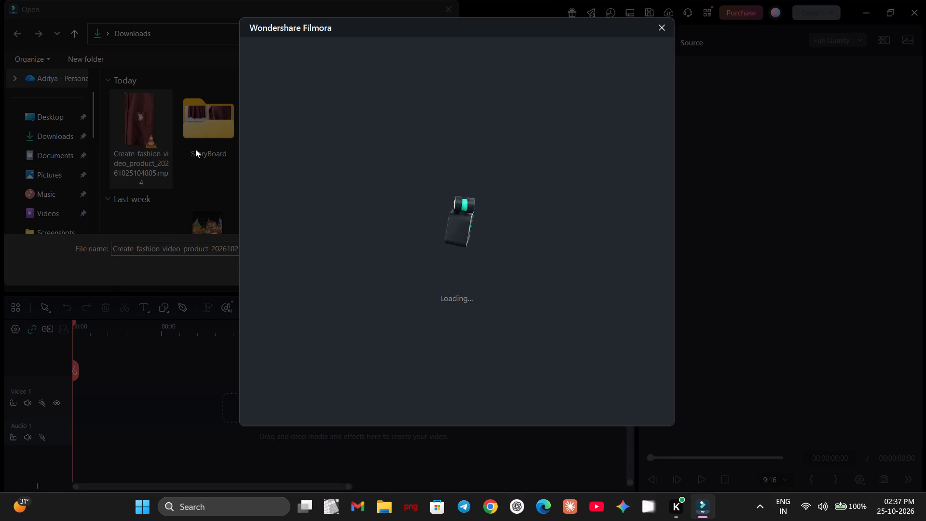
{"action": "left_click", "coordinate": [661, 26]}
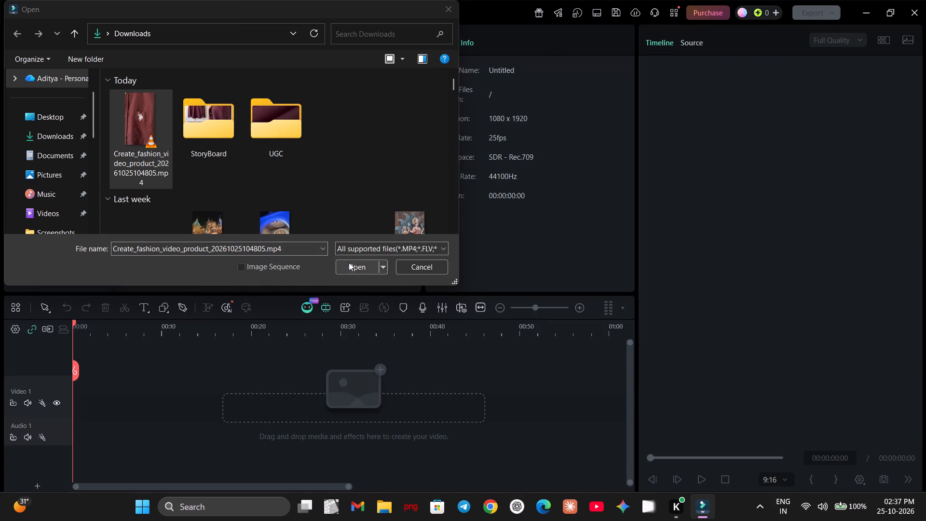
{"action": "left_click", "coordinate": [349, 262]}
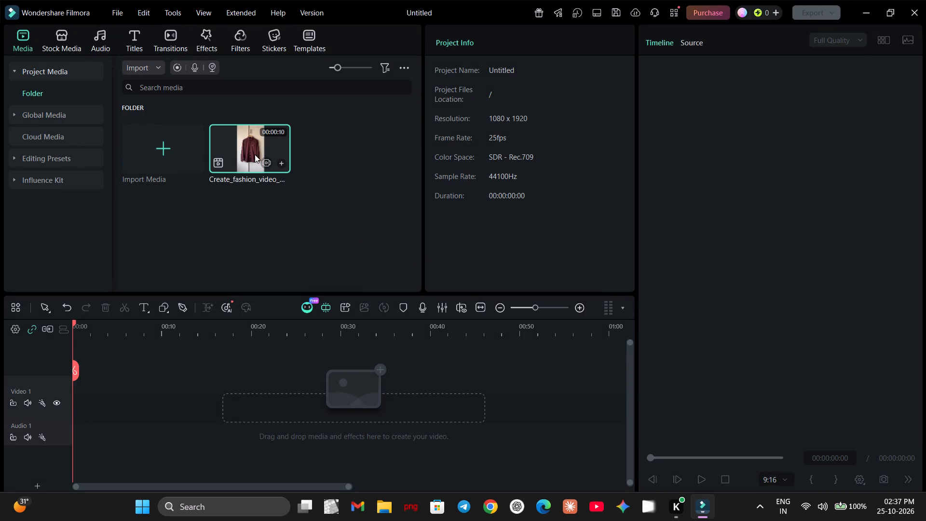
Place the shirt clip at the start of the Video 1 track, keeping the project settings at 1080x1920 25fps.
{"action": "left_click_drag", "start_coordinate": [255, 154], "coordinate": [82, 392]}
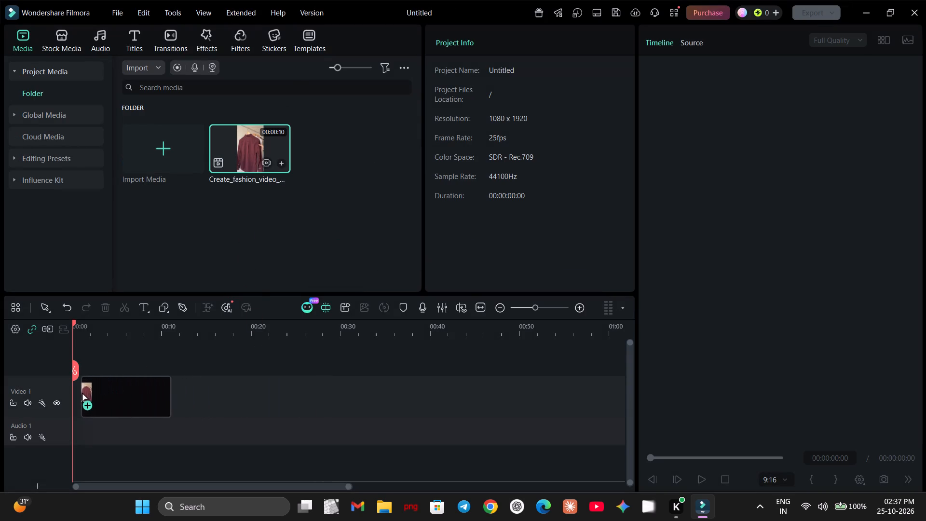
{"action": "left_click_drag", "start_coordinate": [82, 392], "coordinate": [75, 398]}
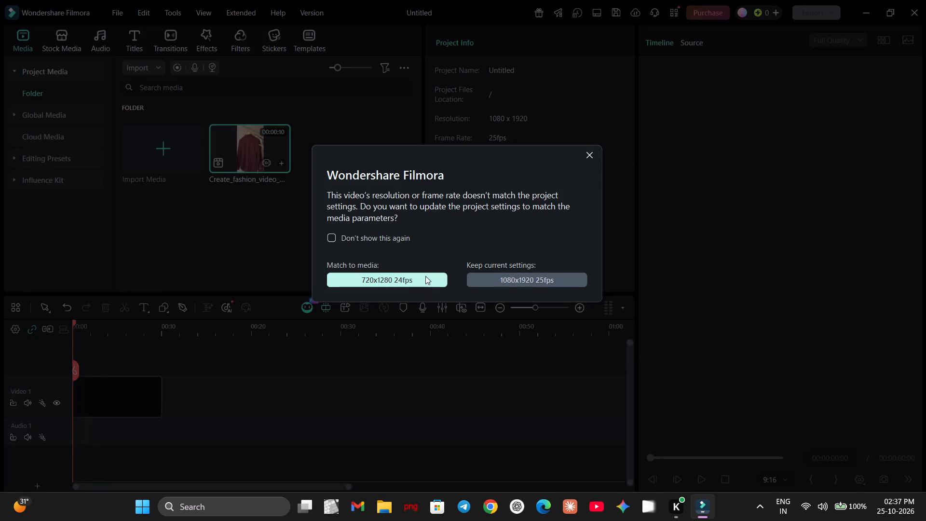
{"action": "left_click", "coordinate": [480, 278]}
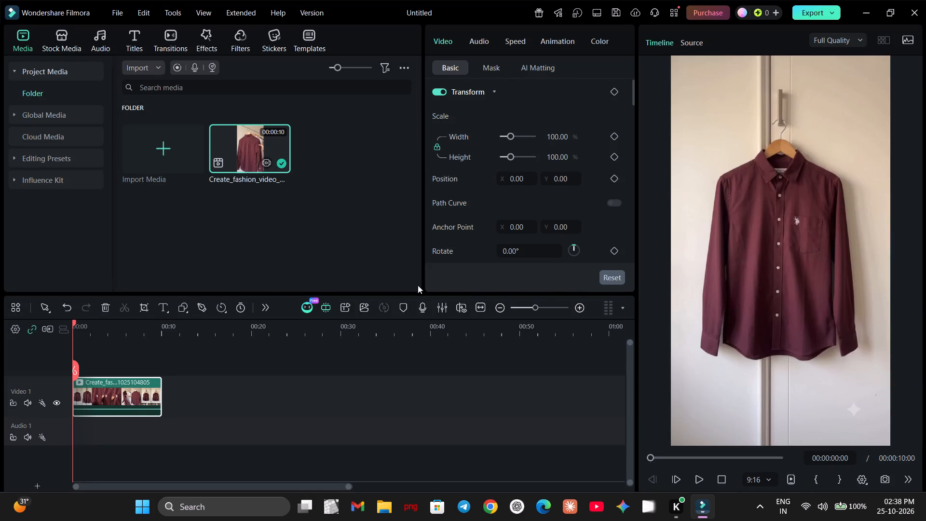
Play back the shirt clip in the timeline preview.
{"action": "key", "text": "space"}
{"action": "key", "text": "space"}
{"action": "left_click", "coordinate": [697, 478]}
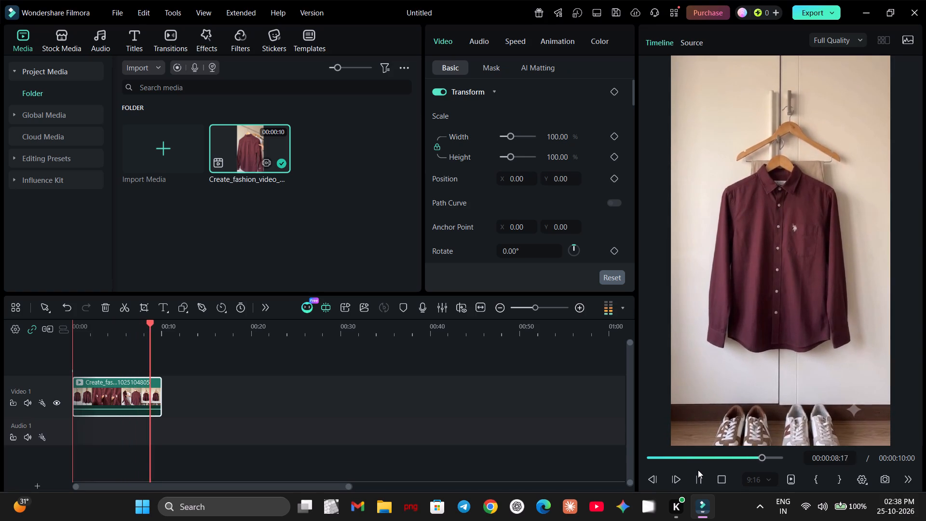
Open the Downloads folder for another media import and delete the file Creating_video_prompt_from_image_20261021002838.mp4 from it.
{"action": "left_click", "coordinate": [141, 156]}
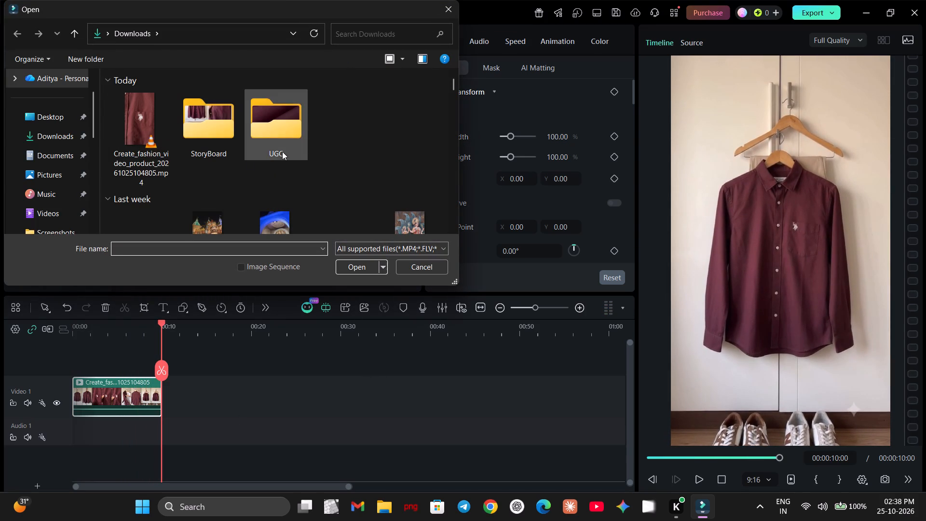
{"action": "scroll", "coordinate": [247, 160], "scroll_direction": "down", "scroll_amount": 1}
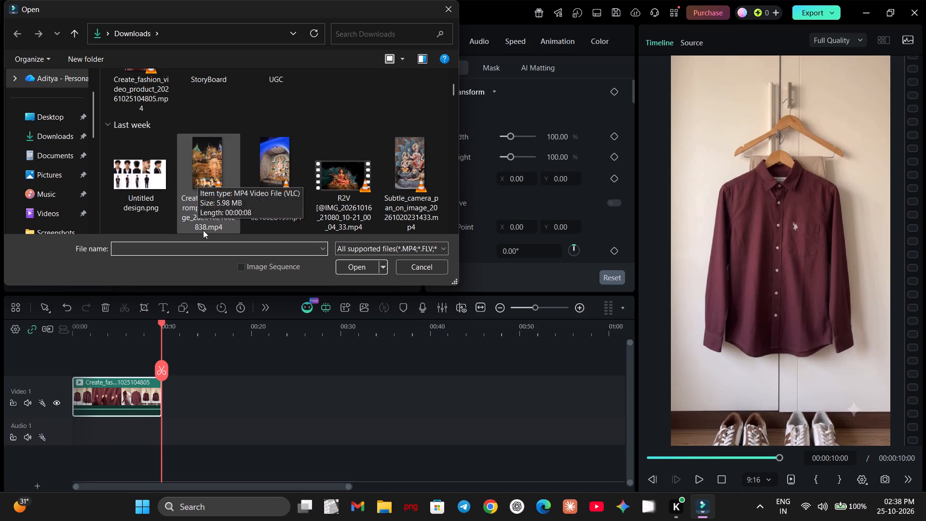
{"action": "left_click_drag", "start_coordinate": [159, 434], "coordinate": [122, 427]}
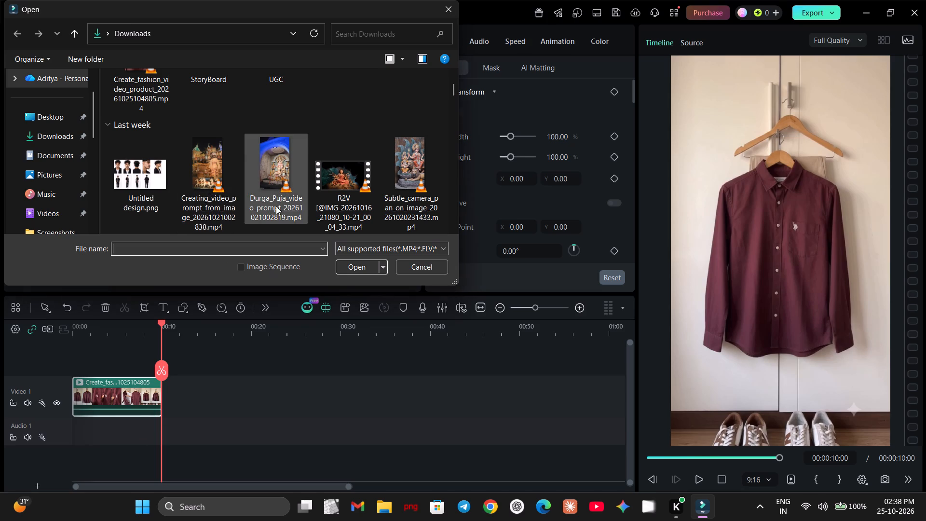
{"action": "left_click", "coordinate": [206, 188]}
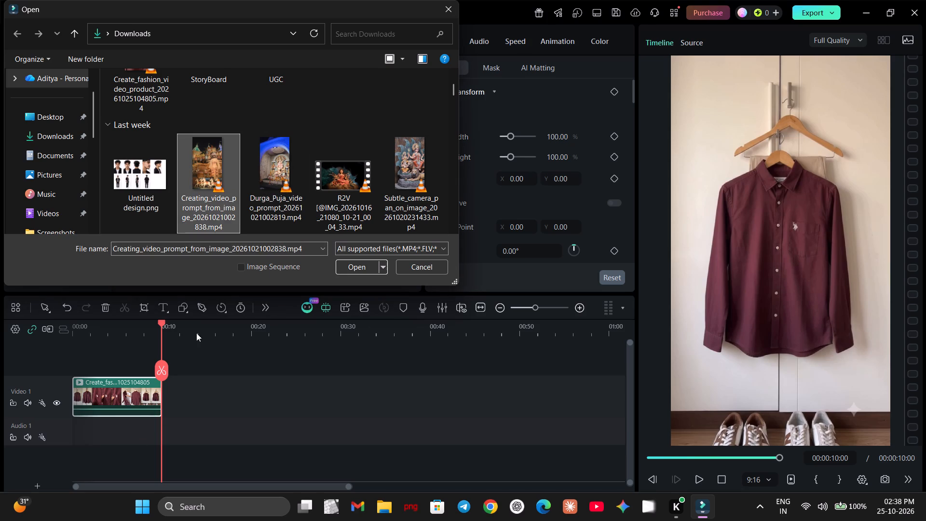
{"action": "left_click", "coordinate": [130, 390]}
{"action": "key", "text": "Delete"}
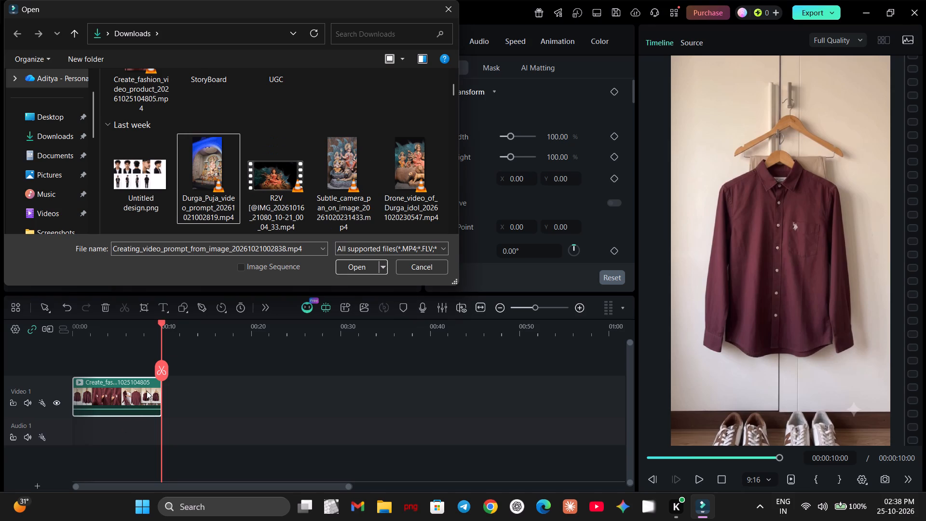
{"action": "left_click", "coordinate": [147, 391]}
{"action": "key", "text": "Delete"}
Import four videos together from Downloads: the Durga_Puja_video_prompt, R2V, Subtle_camera_pan_on_image and Drone_video_of_Durga_idol files.
{"action": "left_click", "coordinate": [303, 201]}
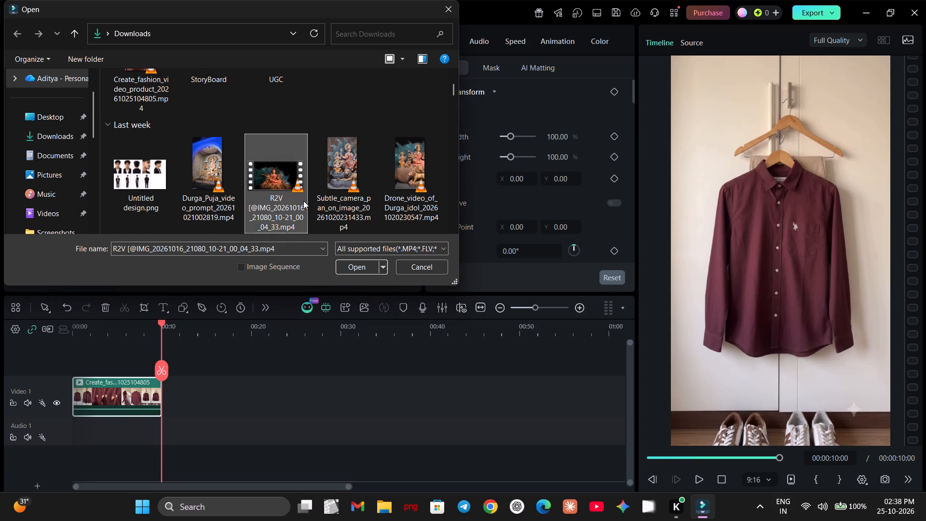
{"action": "left_click", "coordinate": [217, 198]}
{"action": "left_click", "coordinate": [225, 197]}
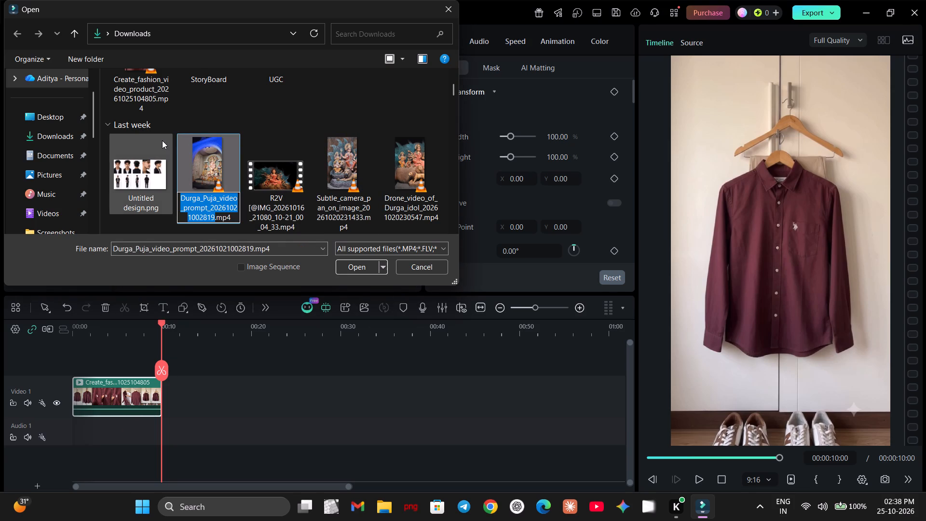
{"action": "left_click", "coordinate": [173, 134]}
{"action": "left_click_drag", "start_coordinate": [173, 134], "coordinate": [361, 178]}
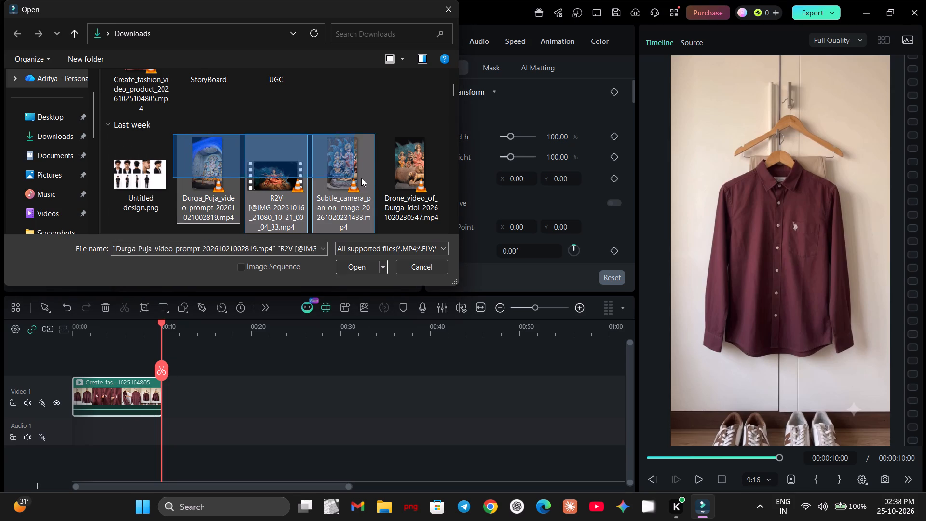
{"action": "left_click_drag", "start_coordinate": [361, 178], "coordinate": [416, 191]}
{"action": "scroll", "coordinate": [396, 194], "scroll_direction": "down", "scroll_amount": 2}
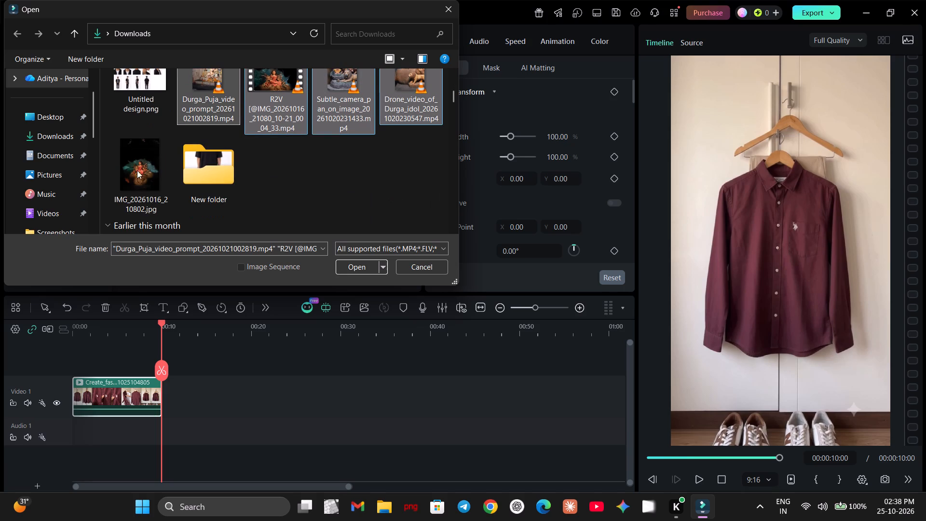
{"action": "left_click", "coordinate": [357, 263]}
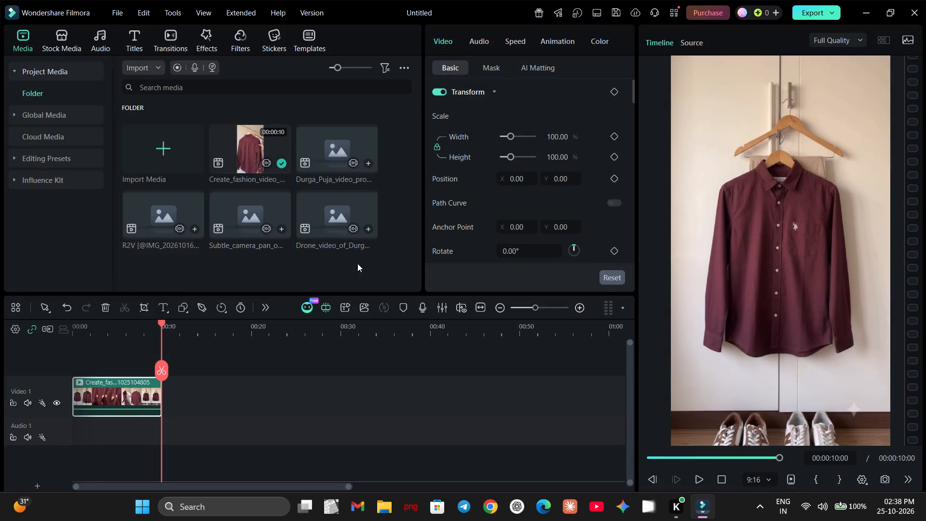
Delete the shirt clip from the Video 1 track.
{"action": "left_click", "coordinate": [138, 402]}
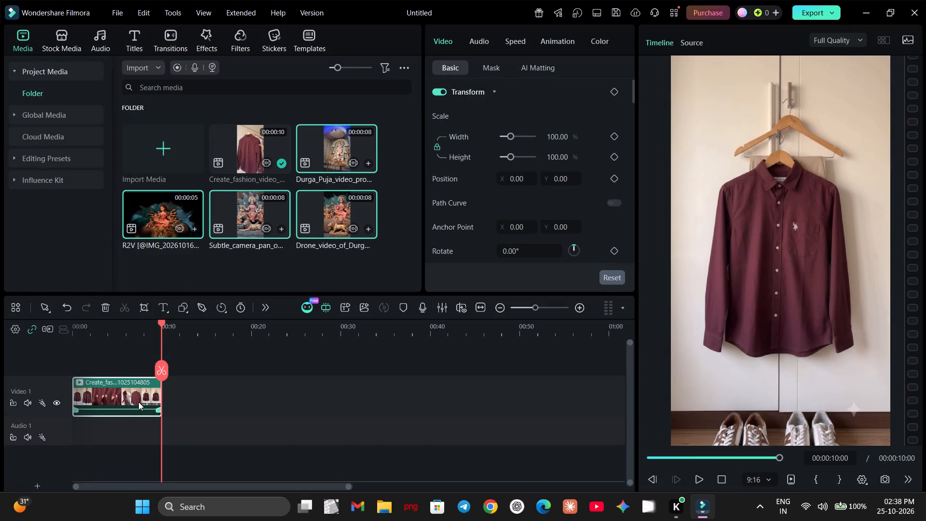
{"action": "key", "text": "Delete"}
Place the four newly imported clips in sequence from the start of Video 1, keeping the project settings at 1080x1920 25fps.
{"action": "left_click_drag", "start_coordinate": [329, 152], "coordinate": [74, 389]}
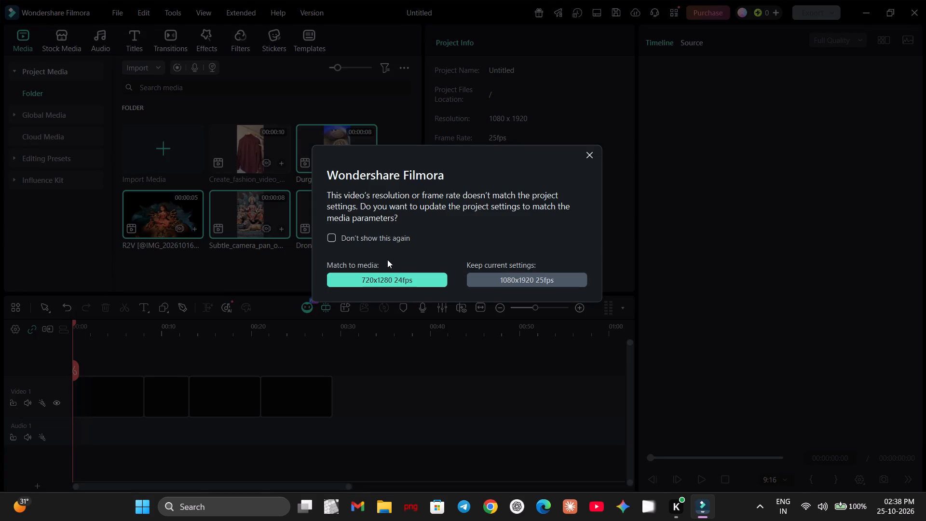
{"action": "left_click", "coordinate": [514, 284]}
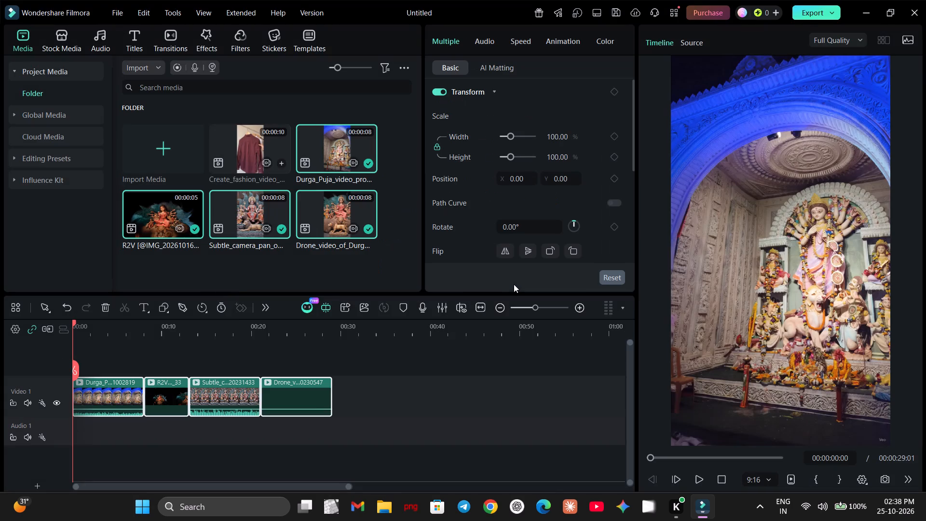
Play through the four-clip sequence, pause in the last clip and return the playhead to the start.
{"action": "key", "text": "space"}
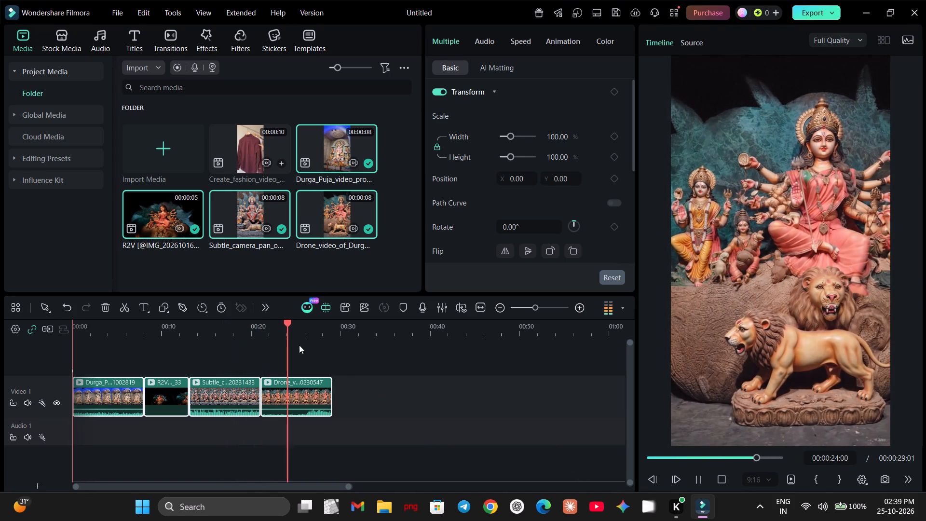
{"action": "key", "text": "space"}
{"action": "left_click_drag", "start_coordinate": [292, 342], "coordinate": [29, 342]}
Select the first clip on the timeline and mark the trending Fade transition as a favourite.
{"action": "left_click", "coordinate": [98, 399]}
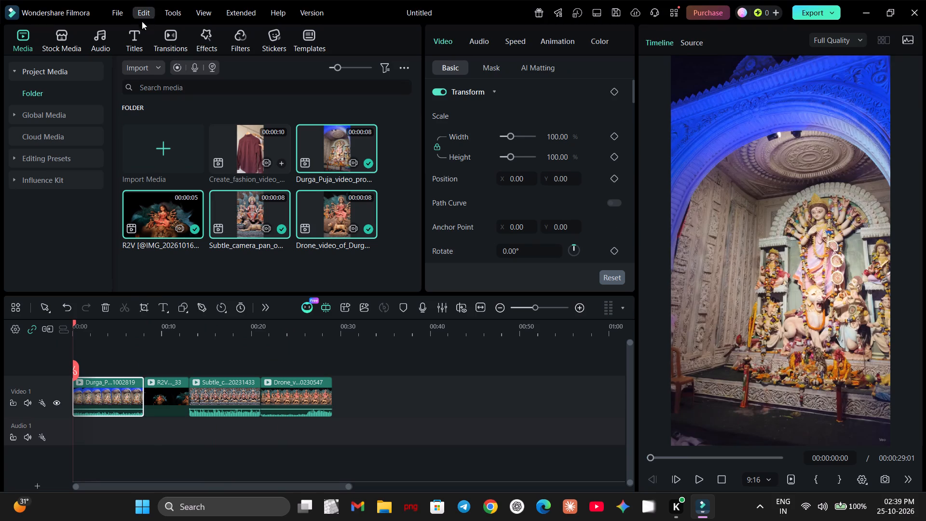
{"action": "left_click", "coordinate": [166, 41]}
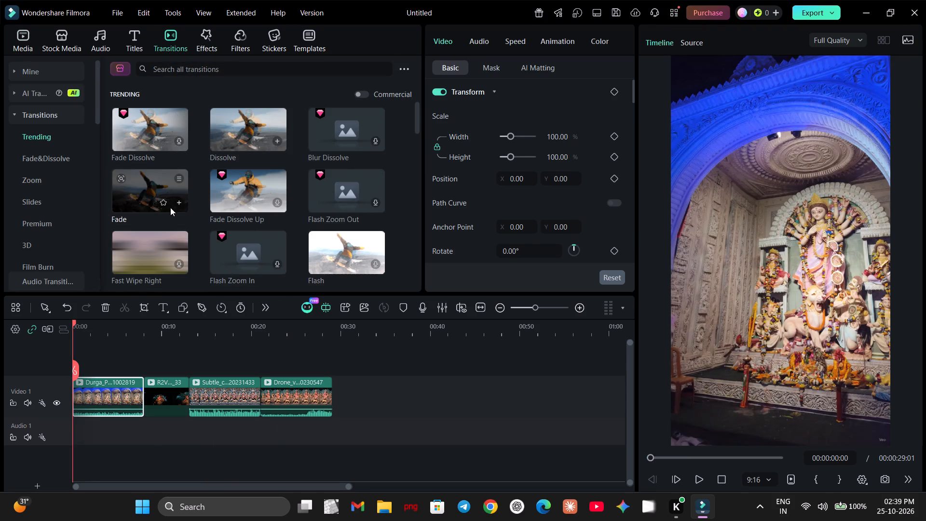
{"action": "left_click", "coordinate": [168, 201]}
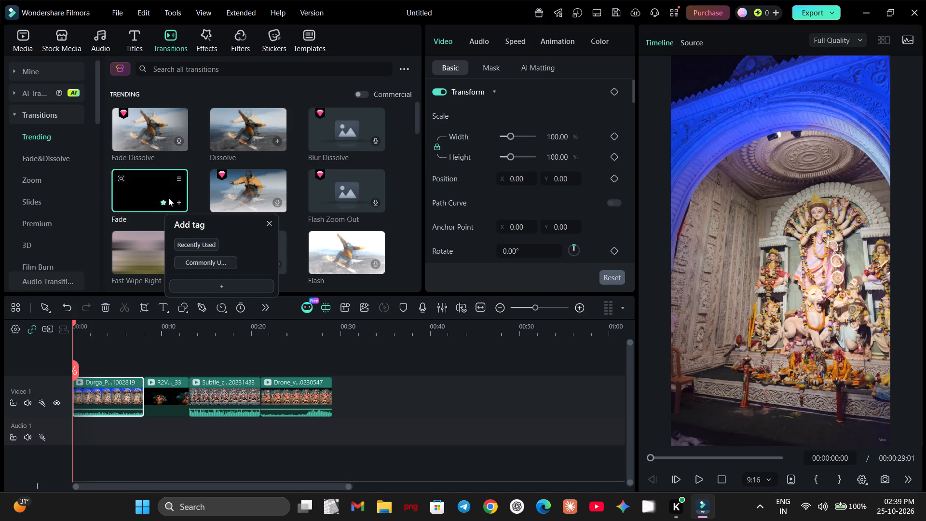
Preview the trending Fade, Flash, Fast Wipe Right and Dissolve transitions to compare them.
{"action": "left_click", "coordinate": [148, 194]}
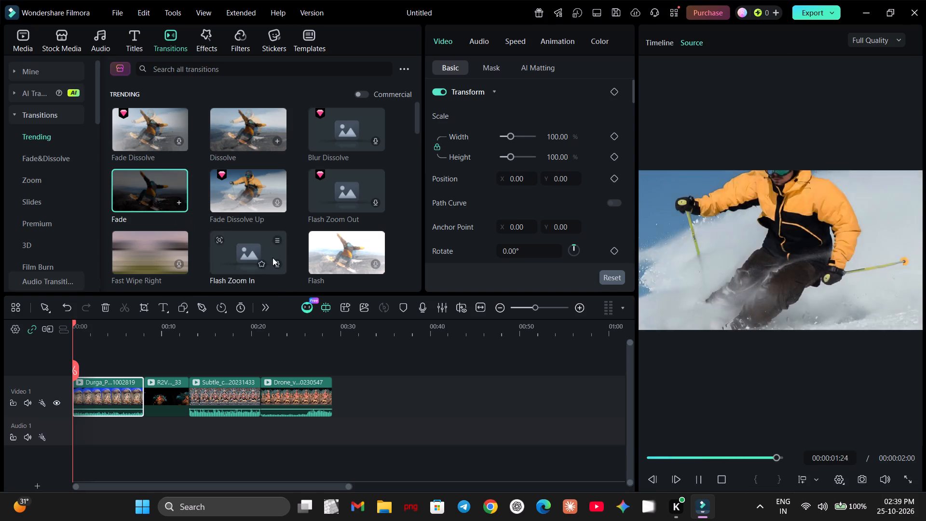
{"action": "left_click", "coordinate": [330, 251]}
{"action": "scroll", "coordinate": [211, 247], "scroll_direction": "down", "scroll_amount": 2}
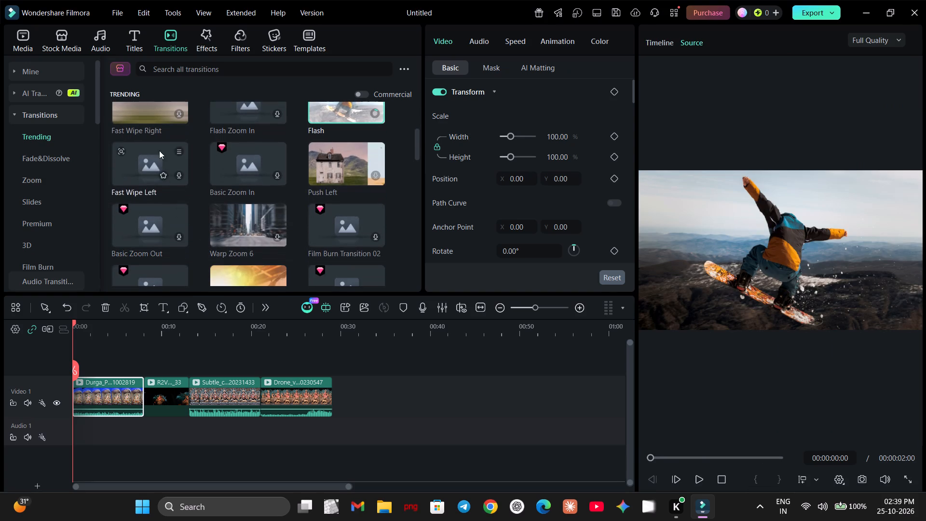
{"action": "left_click", "coordinate": [151, 117]}
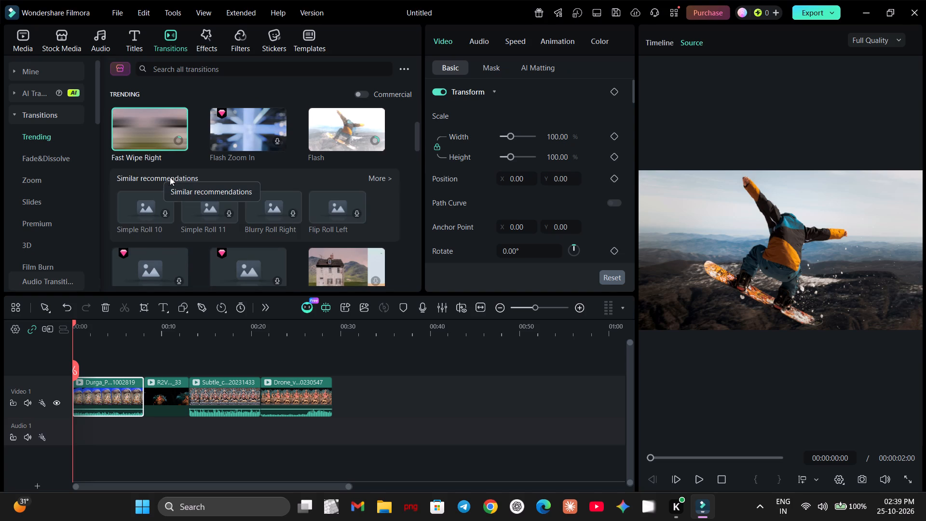
{"action": "scroll", "coordinate": [233, 198], "scroll_direction": "up", "scroll_amount": 1}
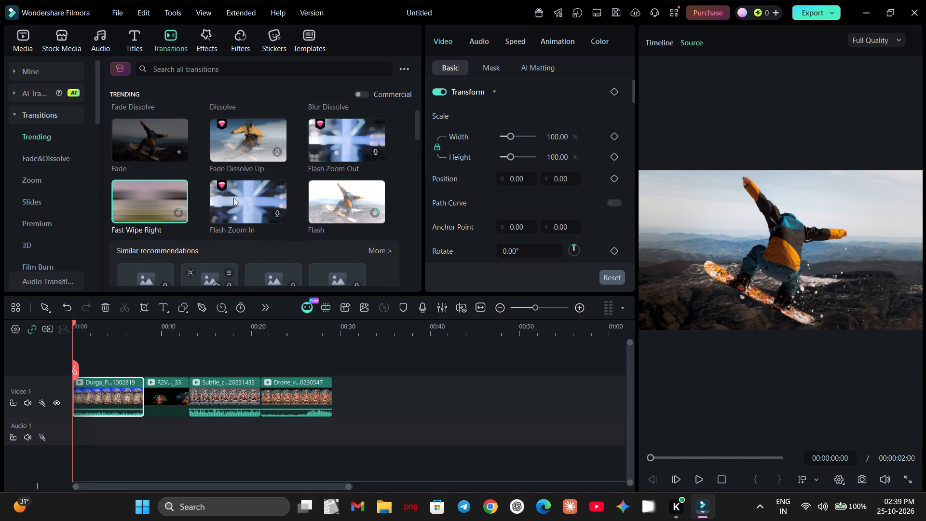
{"action": "scroll", "coordinate": [233, 198], "scroll_direction": "up", "scroll_amount": 4}
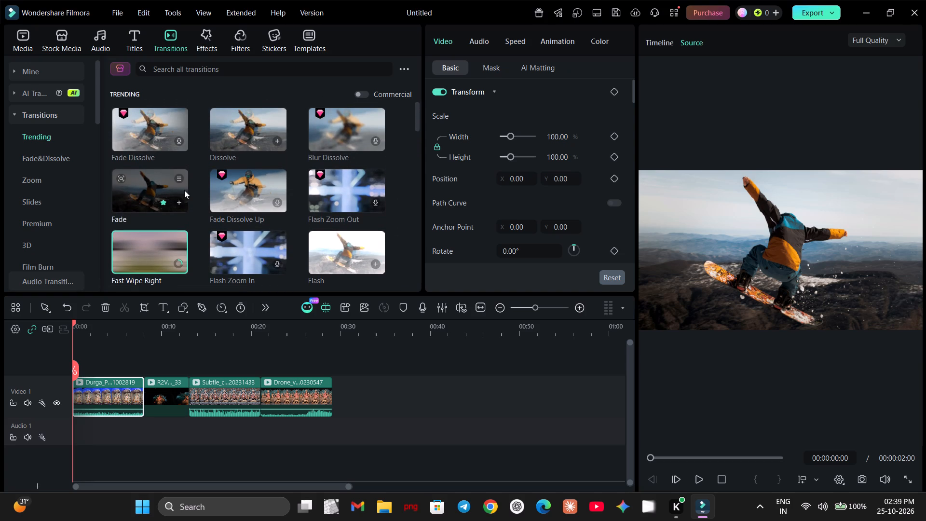
{"action": "left_click", "coordinate": [236, 150]}
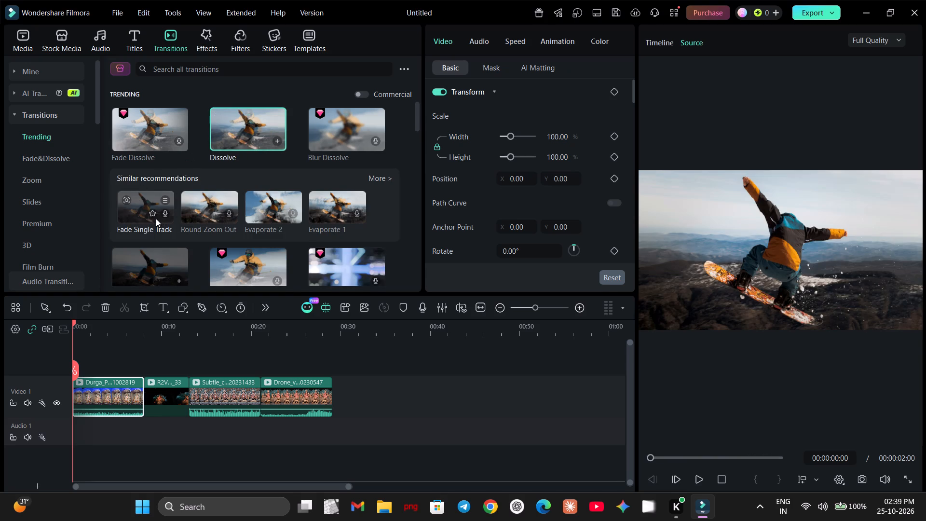
{"action": "scroll", "coordinate": [155, 222], "scroll_direction": "down", "scroll_amount": 1}
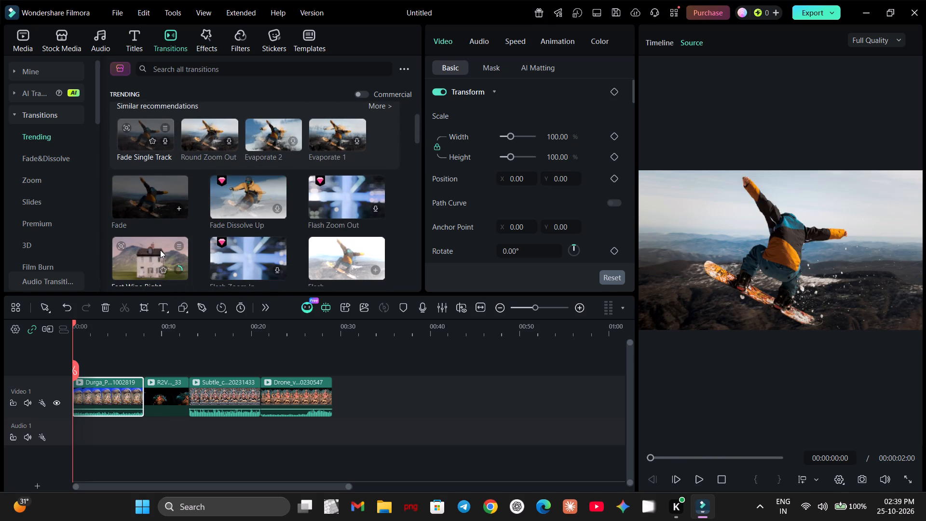
{"action": "left_click", "coordinate": [160, 250]}
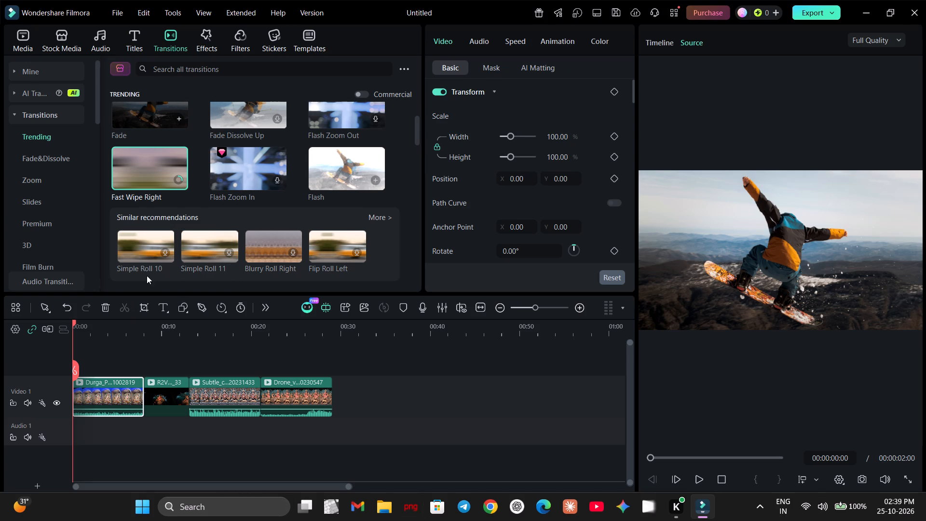
{"action": "scroll", "coordinate": [213, 219], "scroll_direction": "up", "scroll_amount": 4}
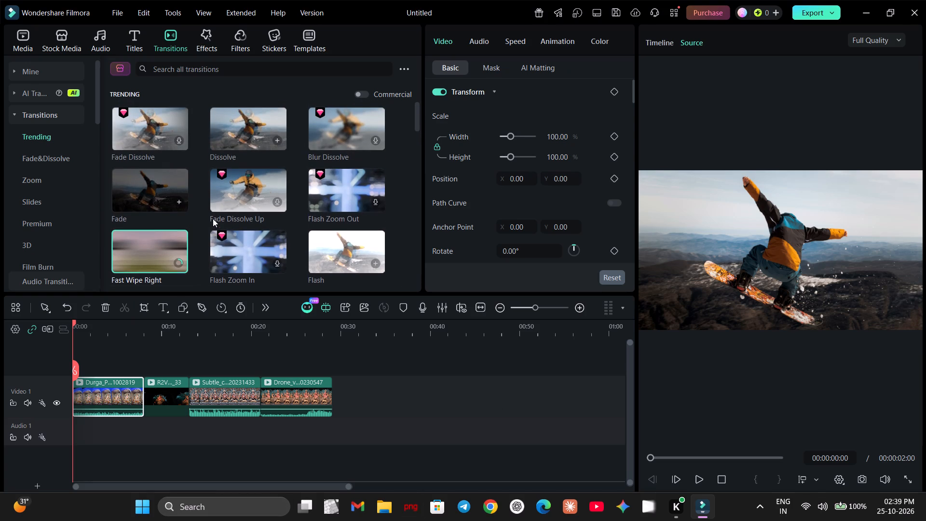
Add the Dissolve transition at all three cuts between the four clips on Video 1, accepting duplicate frames at the clip edges.
{"action": "left_click", "coordinate": [237, 149]}
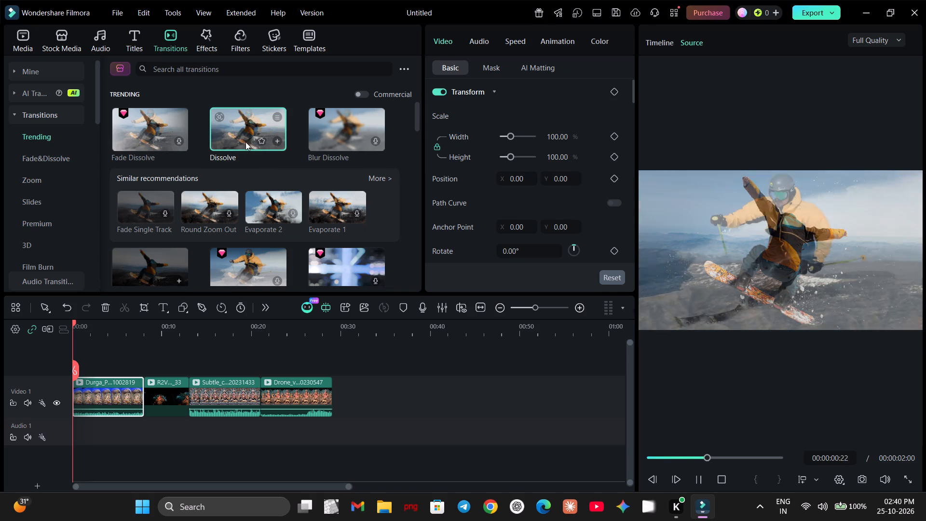
{"action": "left_click", "coordinate": [278, 142]}
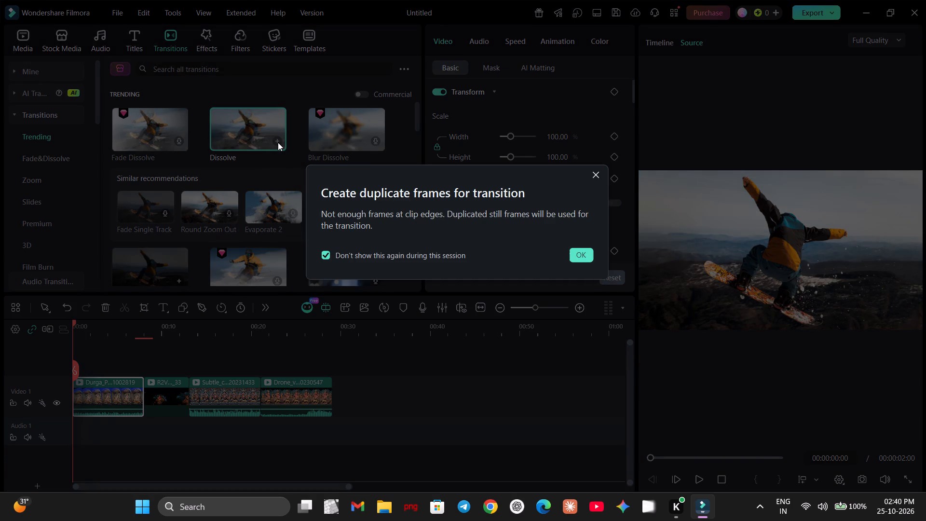
{"action": "left_click", "coordinate": [585, 255]}
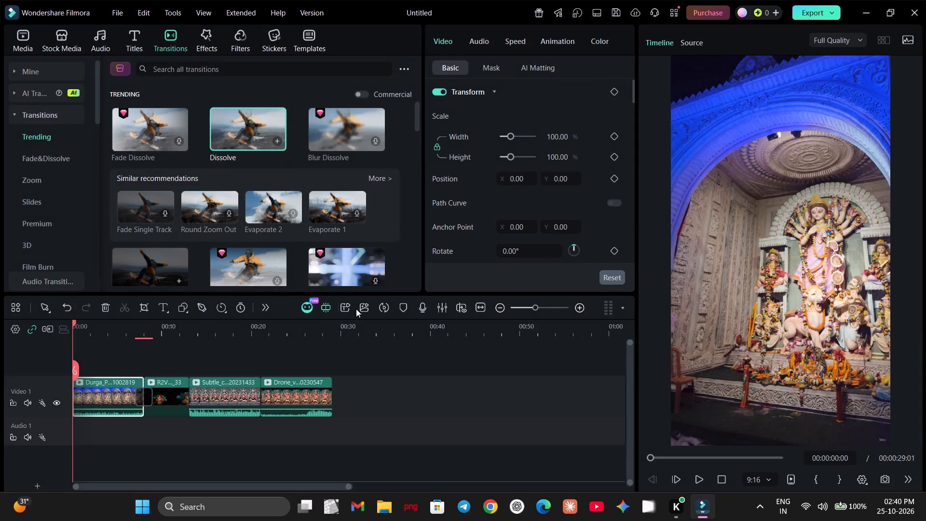
{"action": "left_click", "coordinate": [276, 142]}
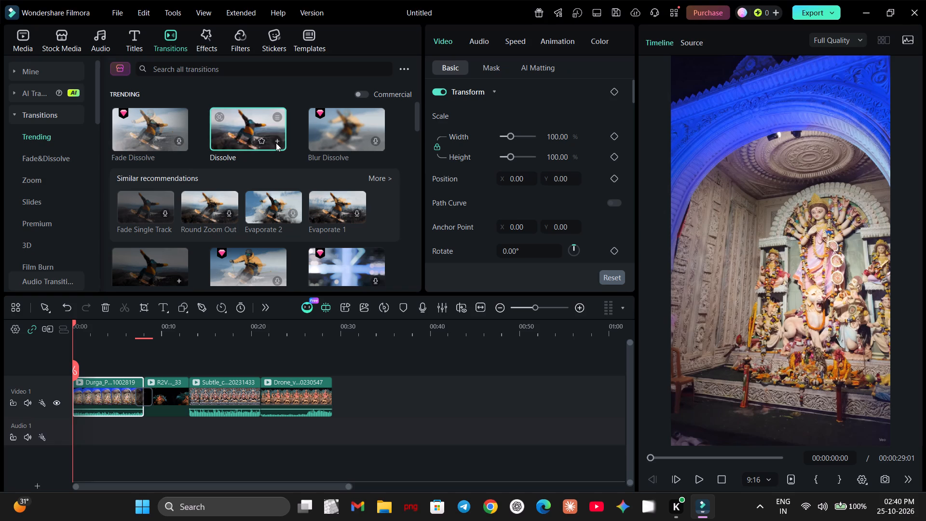
{"action": "left_click", "coordinate": [278, 141]}
{"action": "left_click", "coordinate": [278, 141]}
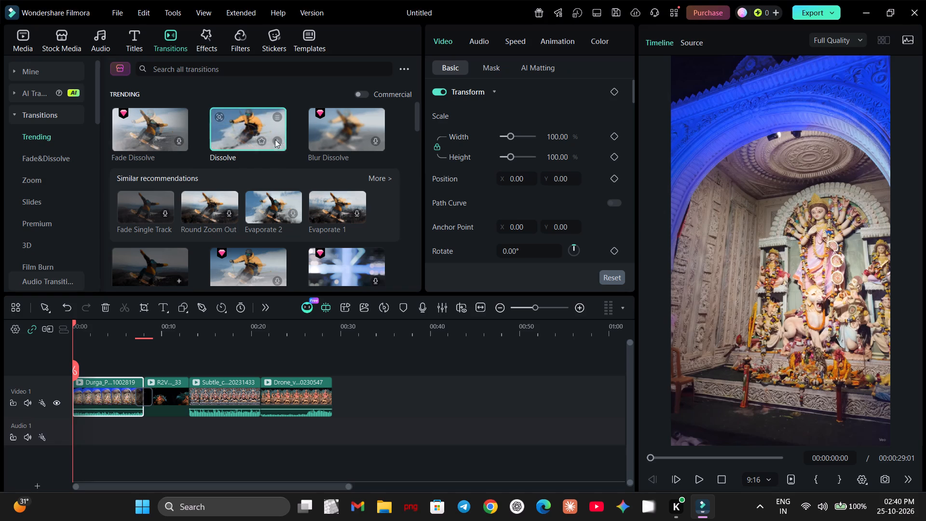
{"action": "left_click_drag", "start_coordinate": [243, 114], "coordinate": [177, 396]}
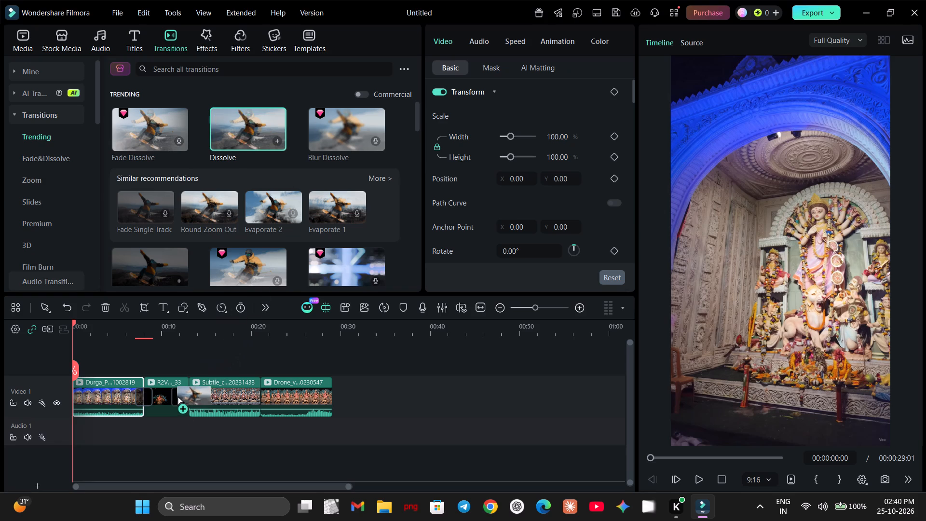
{"action": "left_click_drag", "start_coordinate": [177, 396], "coordinate": [180, 392]}
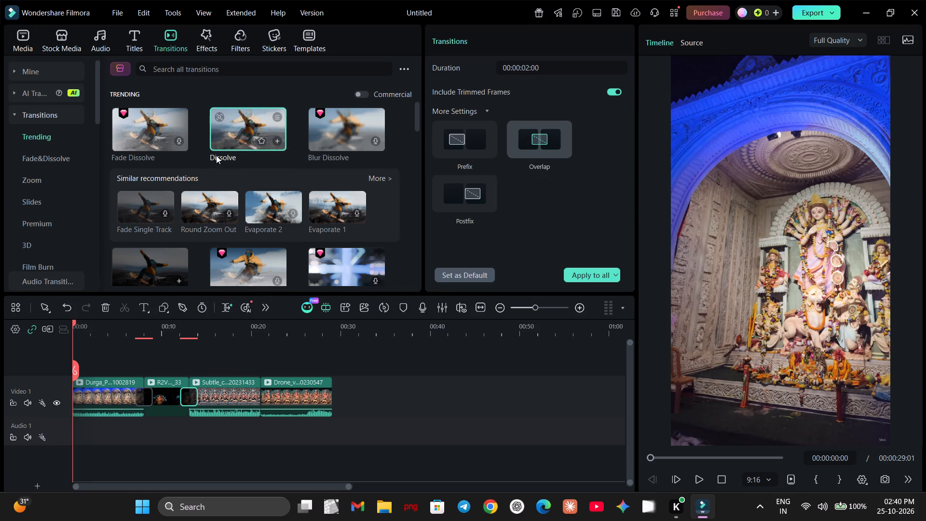
{"action": "left_click_drag", "start_coordinate": [228, 129], "coordinate": [252, 393]}
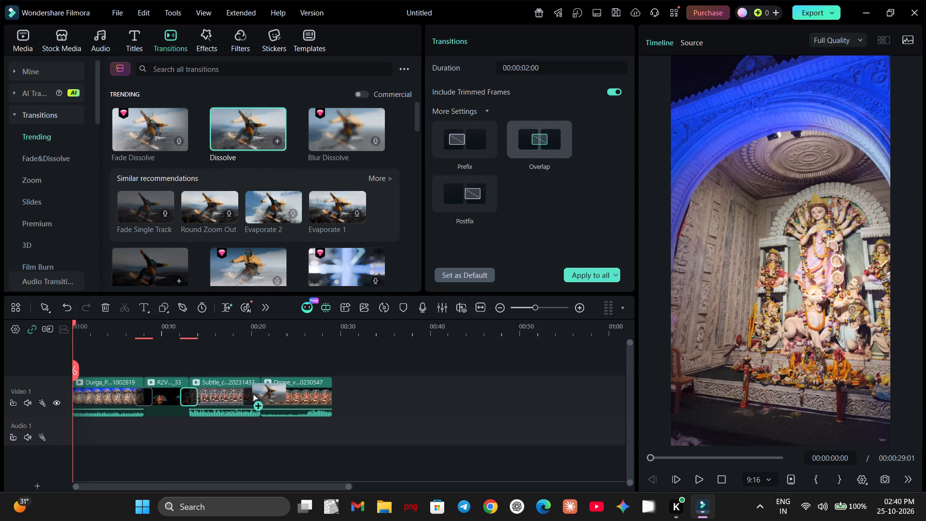
{"action": "left_click_drag", "start_coordinate": [252, 393], "coordinate": [252, 394]}
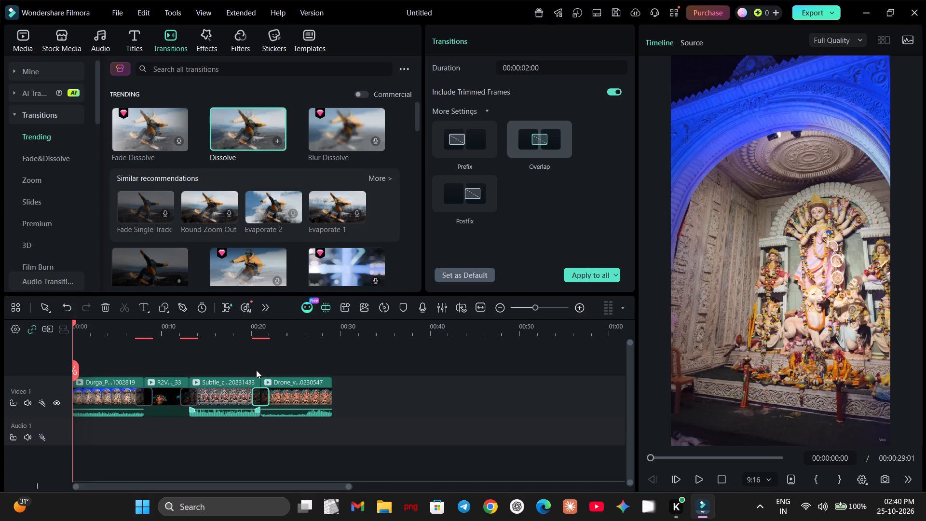
{"action": "left_click", "coordinate": [511, 449]}
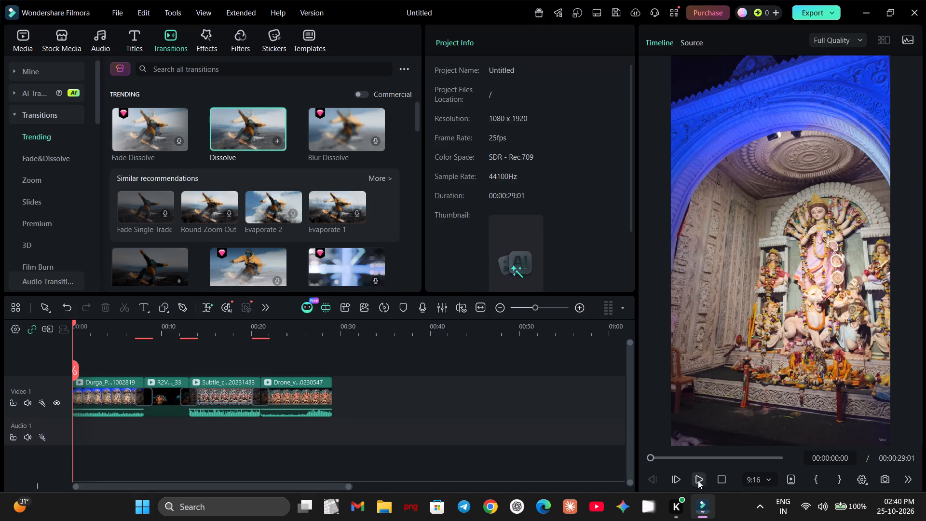
Play the sequence through to its end to check the transitions, and bring the playhead back to about 00:00:00:22.
{"action": "left_click", "coordinate": [697, 480]}
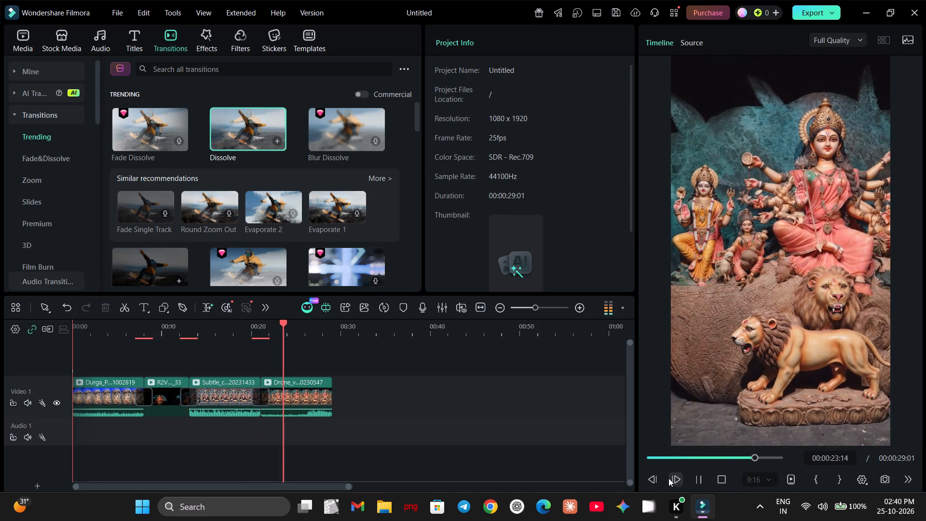
{"action": "left_click", "coordinate": [200, 44]}
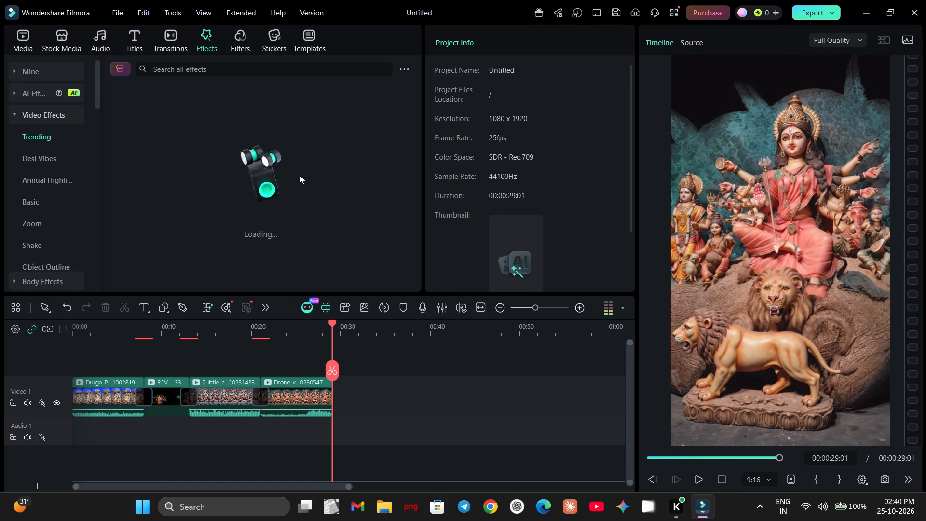
{"action": "left_click_drag", "start_coordinate": [333, 368], "coordinate": [280, 368]}
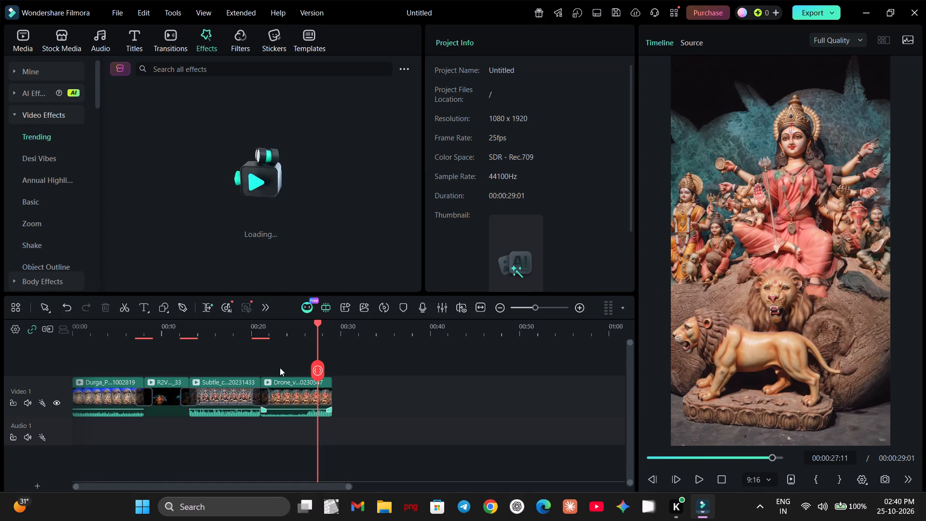
{"action": "left_click_drag", "start_coordinate": [280, 368], "coordinate": [81, 371]}
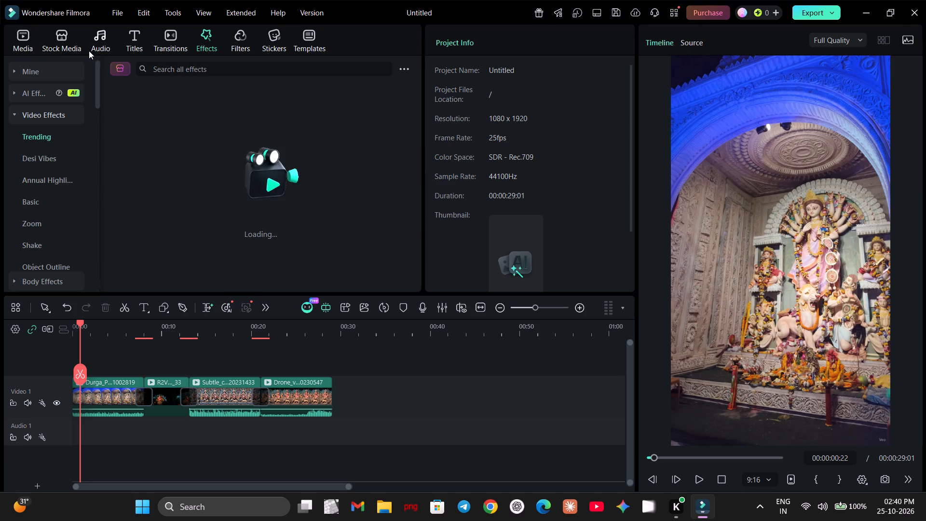
Load the trending video effects and preview the Extreme effect.
{"action": "left_click", "coordinate": [202, 43]}
{"action": "triple_click", "coordinate": [204, 47]}
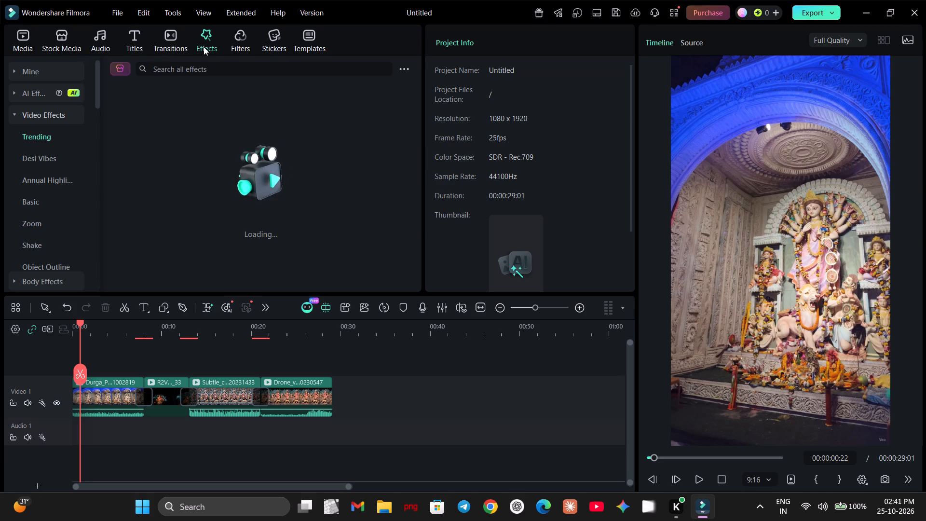
{"action": "left_click", "coordinate": [204, 47]}
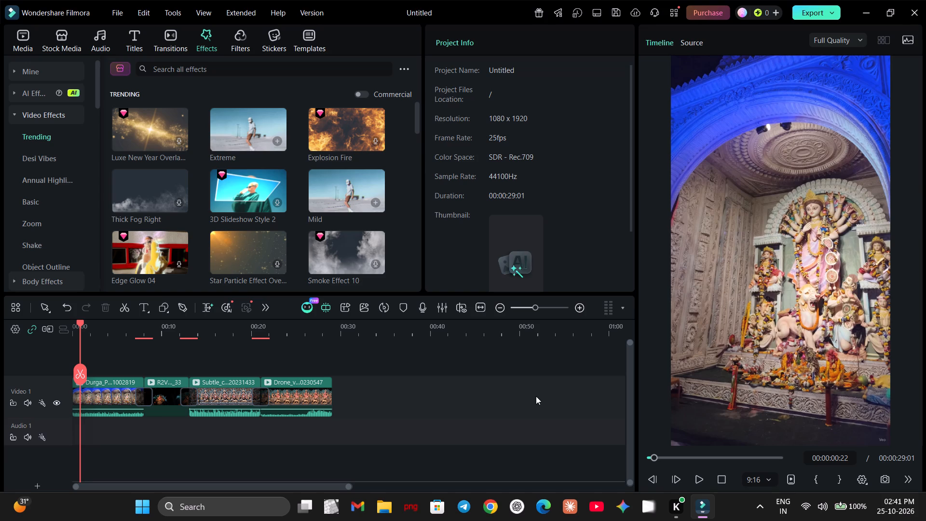
{"action": "left_click", "coordinate": [269, 116]}
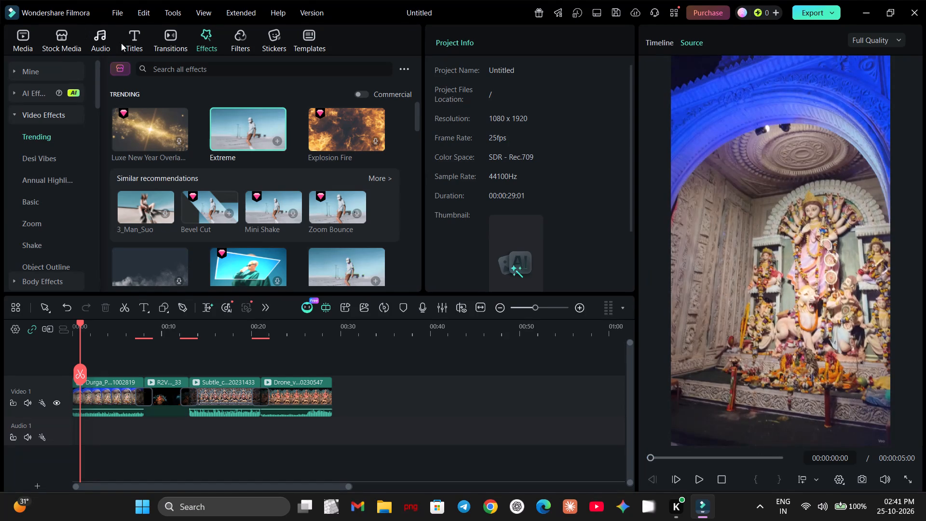
Browse the audio library's AI audio files, favorites, and Whoosh and Click sound effects, dismissing the AI Sound Effect notice.
{"action": "left_click", "coordinate": [109, 43]}
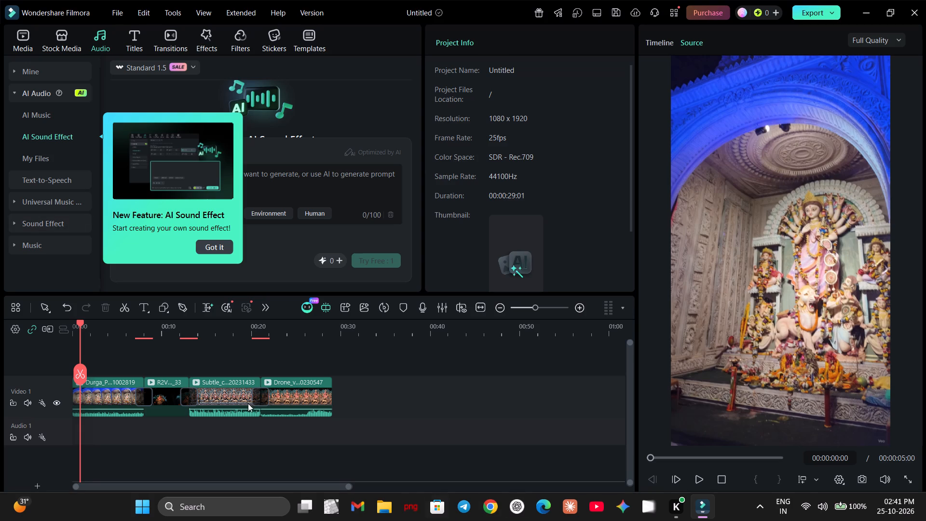
{"action": "left_click", "coordinate": [214, 248]}
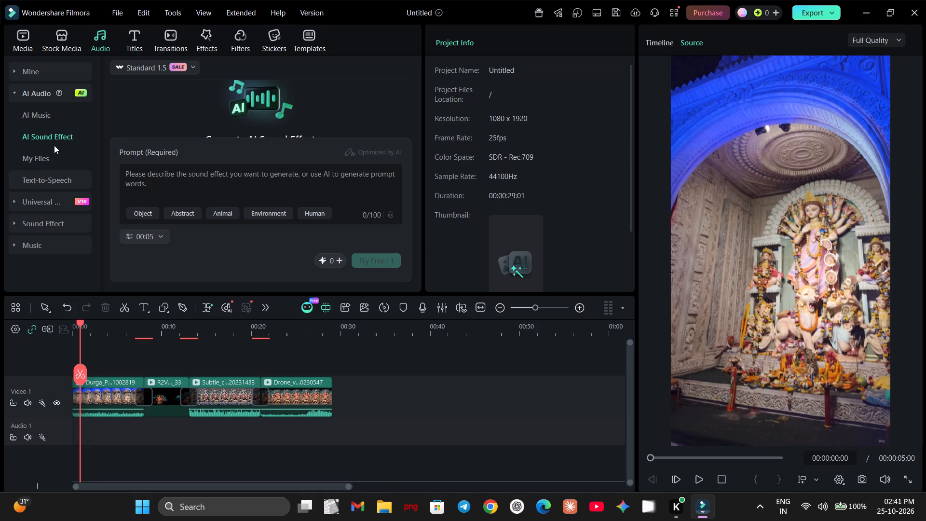
{"action": "left_click", "coordinate": [54, 160]}
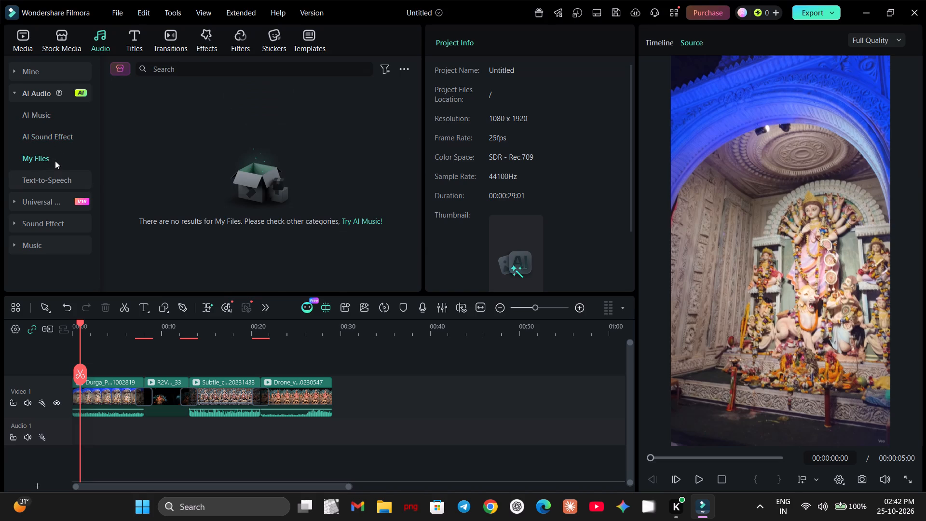
{"action": "left_click", "coordinate": [49, 74]}
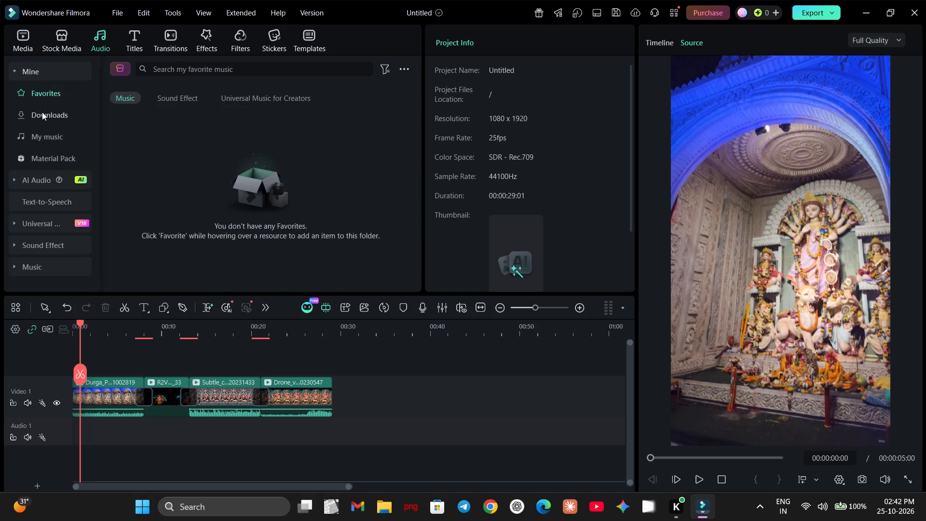
{"action": "left_click", "coordinate": [46, 244]}
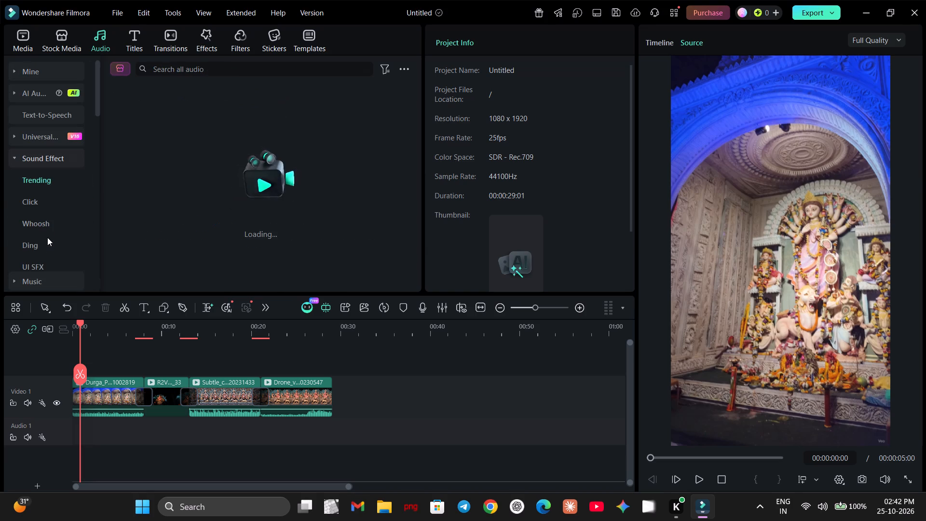
{"action": "left_click", "coordinate": [49, 224]}
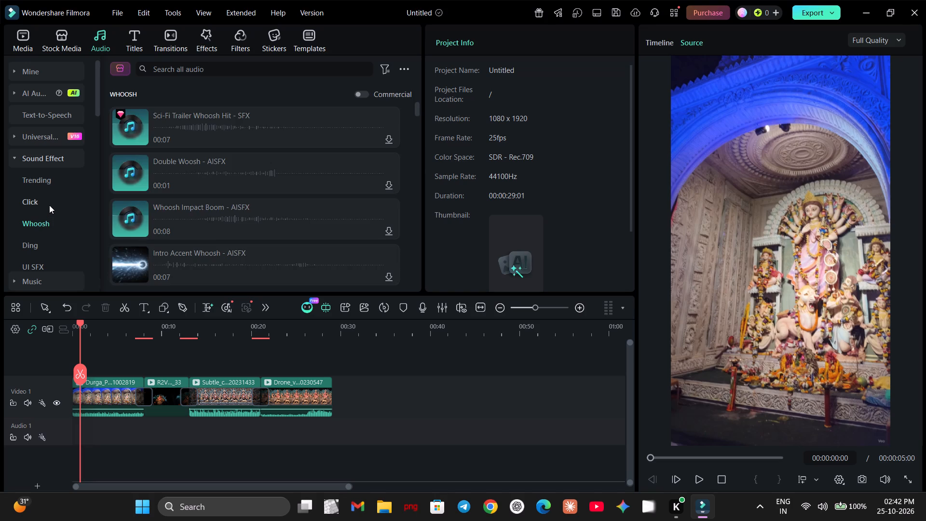
{"action": "left_click", "coordinate": [49, 205]}
{"action": "scroll", "coordinate": [49, 205], "scroll_direction": "down", "scroll_amount": 2}
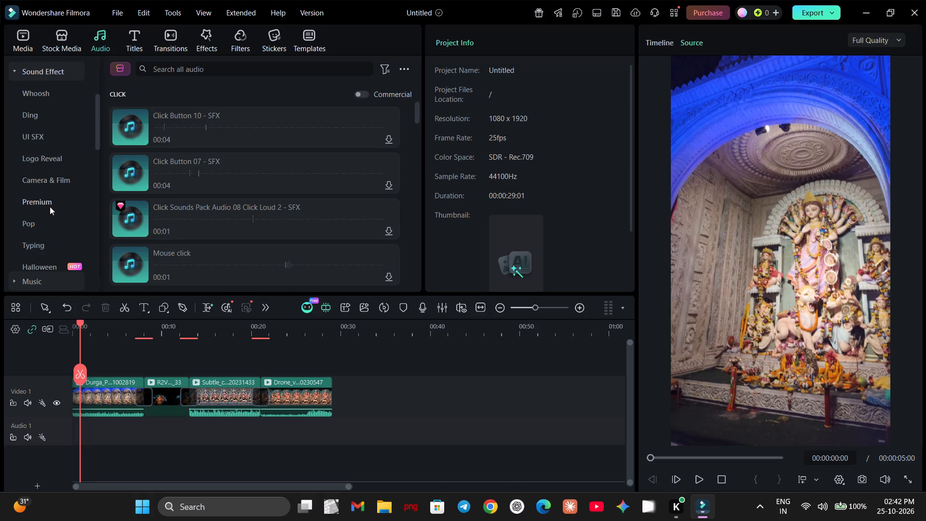
{"action": "scroll", "coordinate": [50, 206], "scroll_direction": "up", "scroll_amount": 2}
{"action": "left_click", "coordinate": [20, 159]}
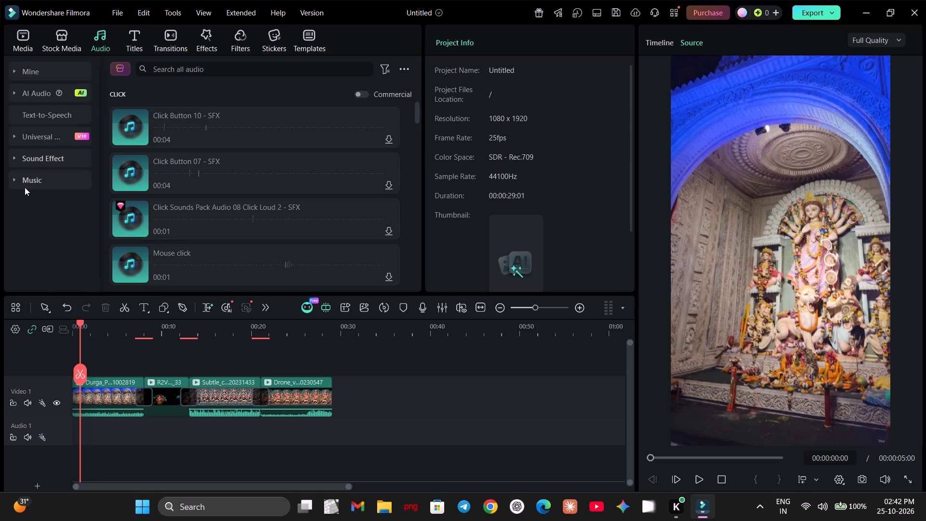
Preview the Vlog music tracks Who Cares and Melt Away.
{"action": "left_click", "coordinate": [17, 182]}
{"action": "left_click", "coordinate": [36, 227]}
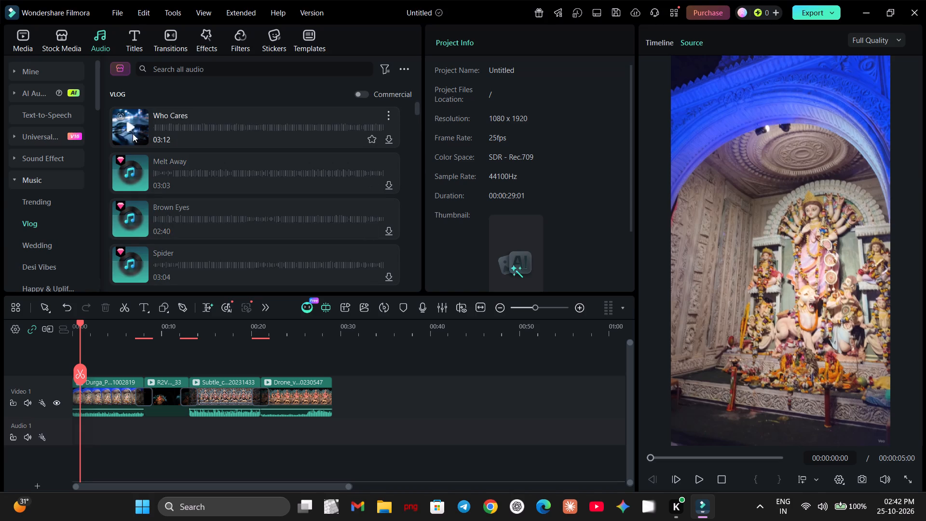
{"action": "left_click", "coordinate": [131, 131]}
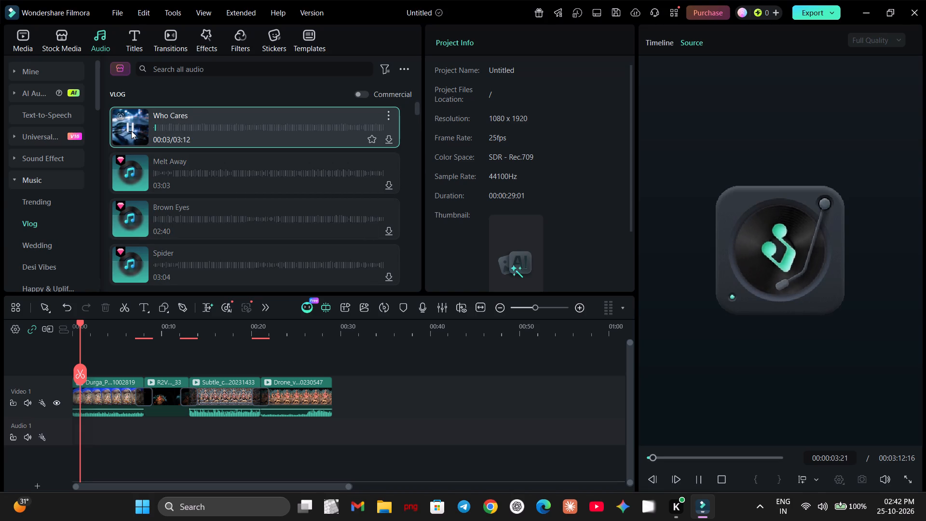
{"action": "left_click", "coordinate": [134, 173]}
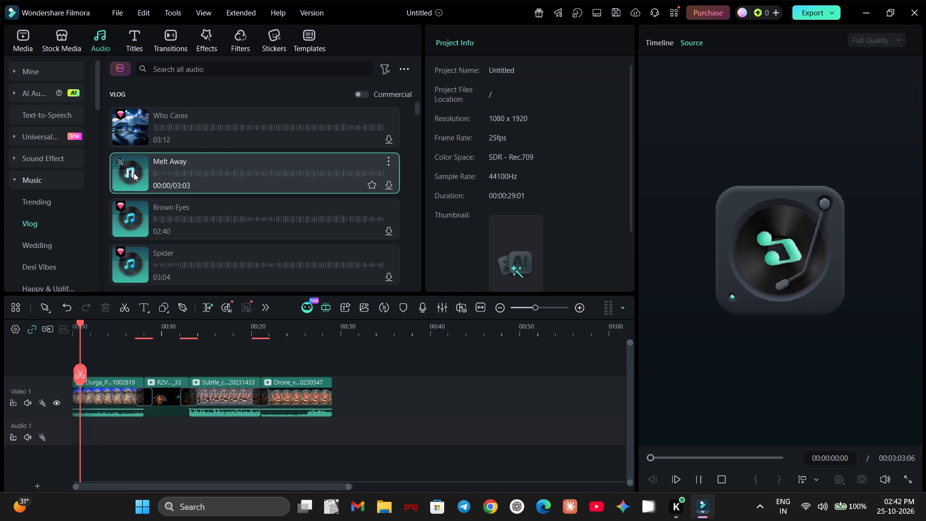
{"action": "scroll", "coordinate": [134, 173], "scroll_direction": "down", "scroll_amount": 1}
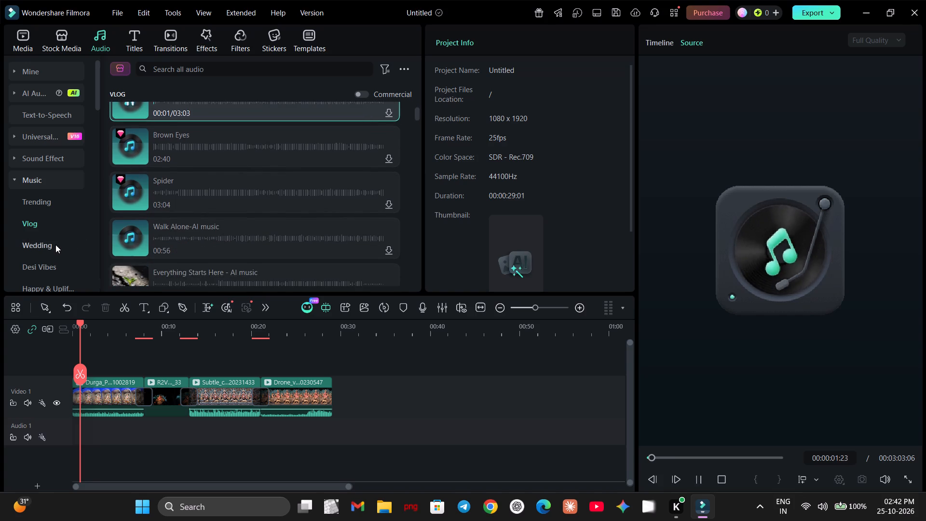
Preview the Wedding music tracks Crazy in Sync, Ethereal Surrender and O Sajana.
{"action": "left_click", "coordinate": [55, 245]}
{"action": "left_click", "coordinate": [128, 129]}
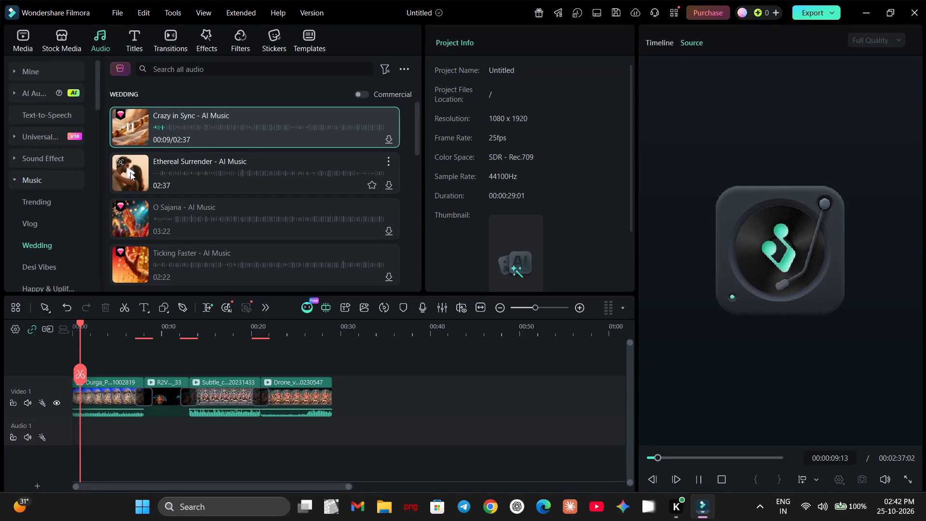
{"action": "left_click", "coordinate": [130, 172]}
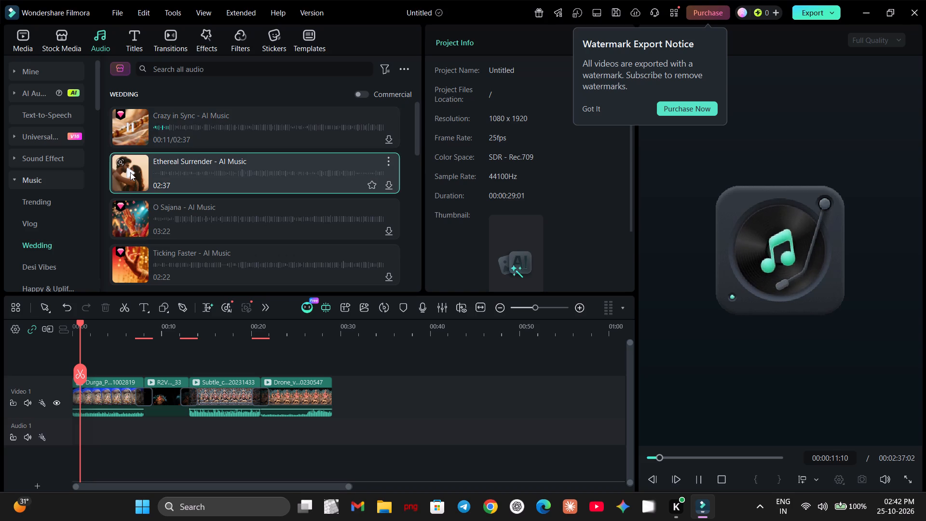
{"action": "left_click", "coordinate": [129, 219]}
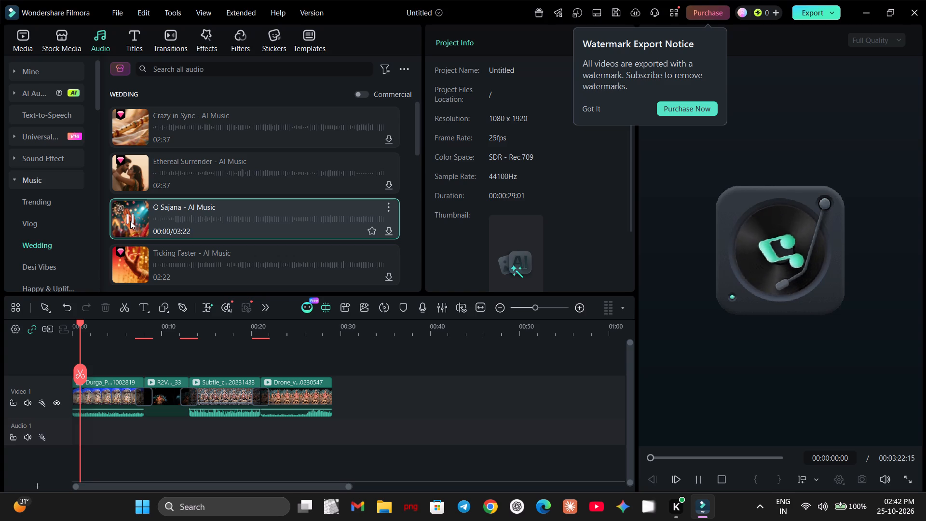
Preview the Desi Vibes music tracks Latindian and Perfect Flower, closing the similar-audio search.
{"action": "scroll", "coordinate": [49, 250], "scroll_direction": "down", "scroll_amount": 1}
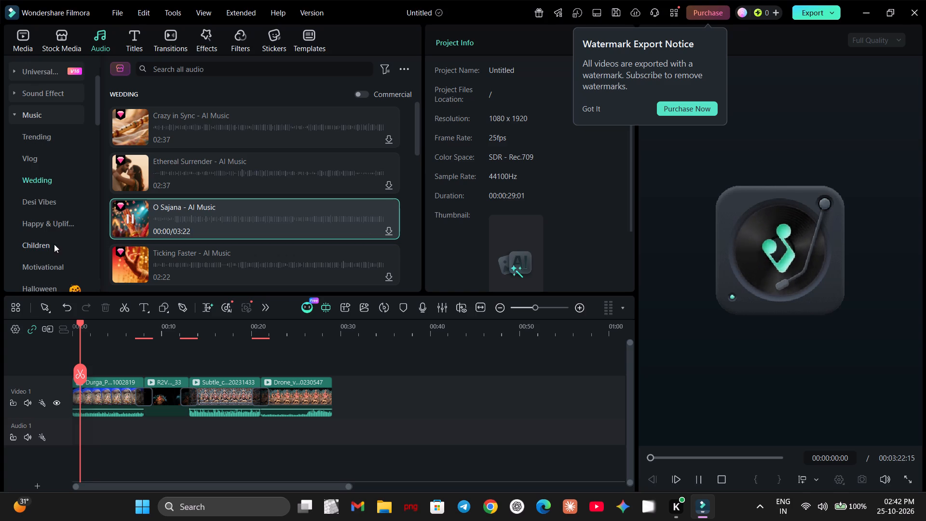
{"action": "left_click", "coordinate": [52, 203]}
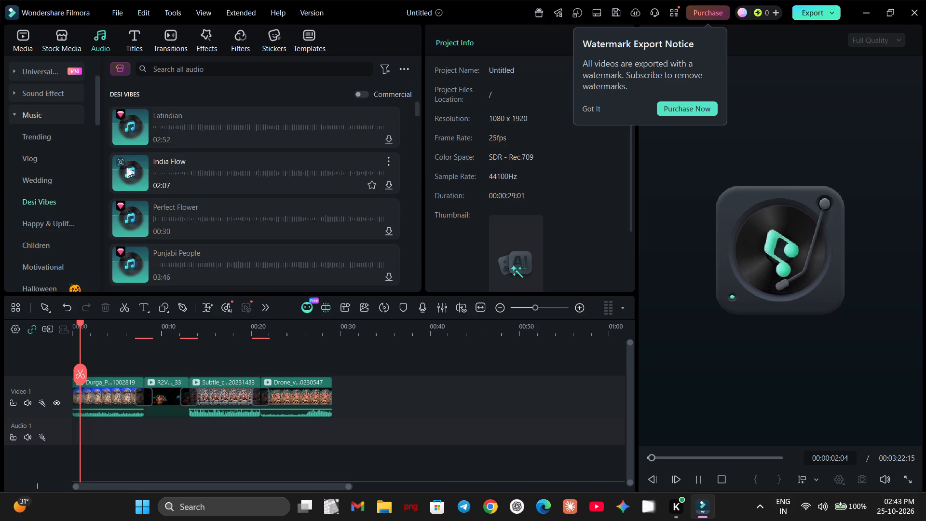
{"action": "left_click", "coordinate": [129, 124]}
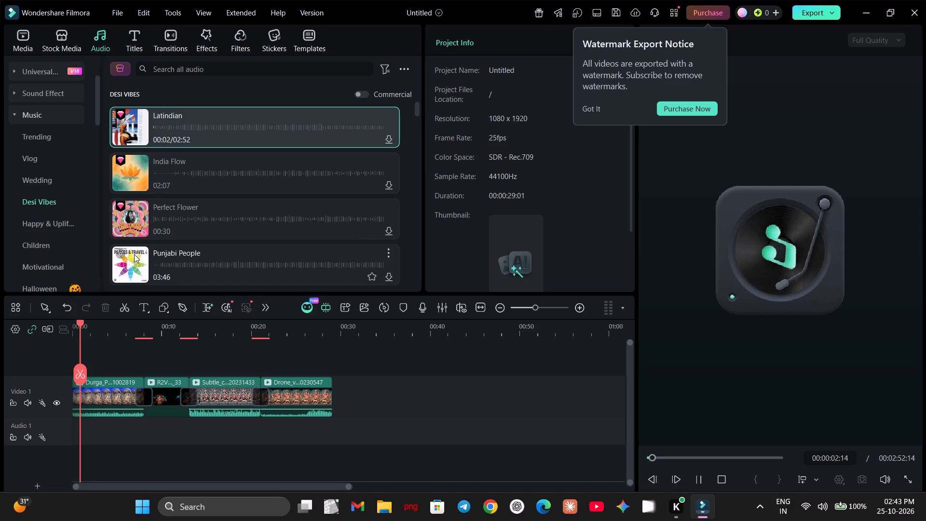
{"action": "left_click", "coordinate": [134, 217]}
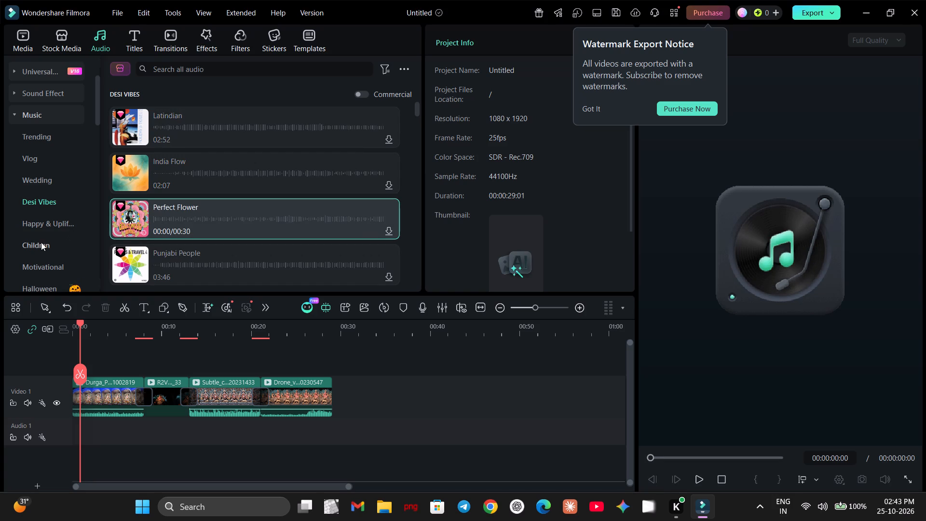
{"action": "scroll", "coordinate": [43, 241], "scroll_direction": "down", "scroll_amount": 1}
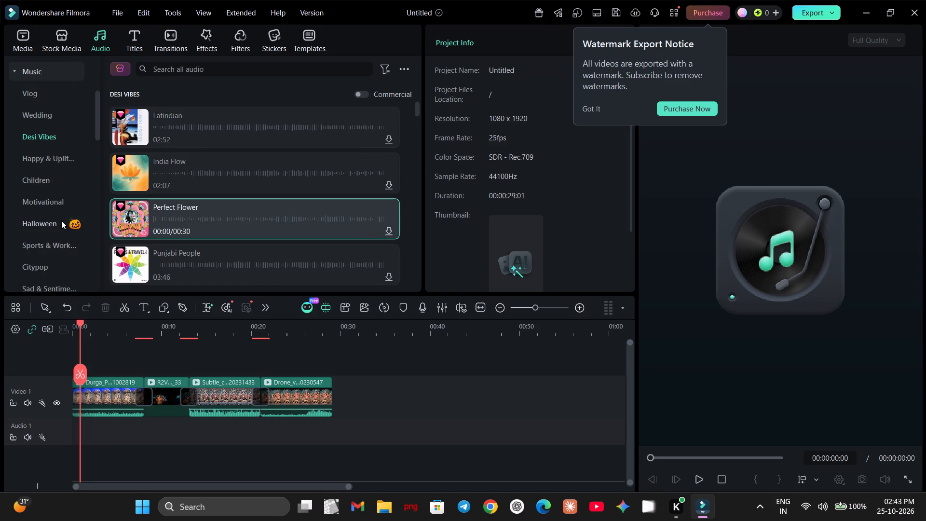
{"action": "scroll", "coordinate": [61, 220], "scroll_direction": "up", "scroll_amount": 1}
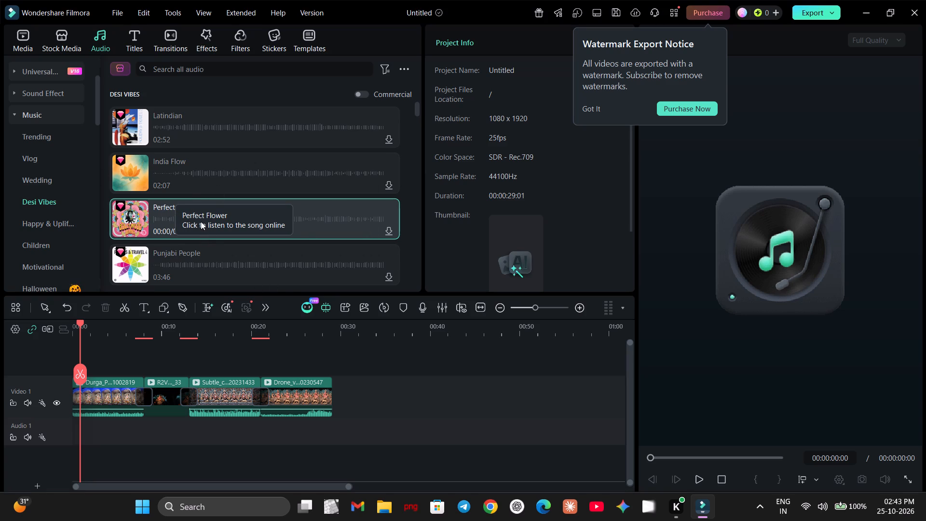
{"action": "left_click", "coordinate": [123, 213]}
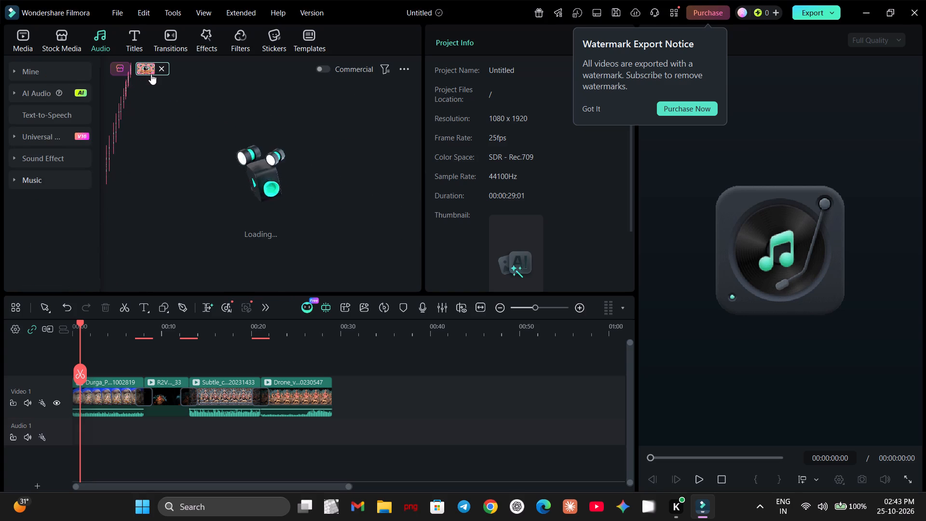
{"action": "left_click", "coordinate": [157, 69]}
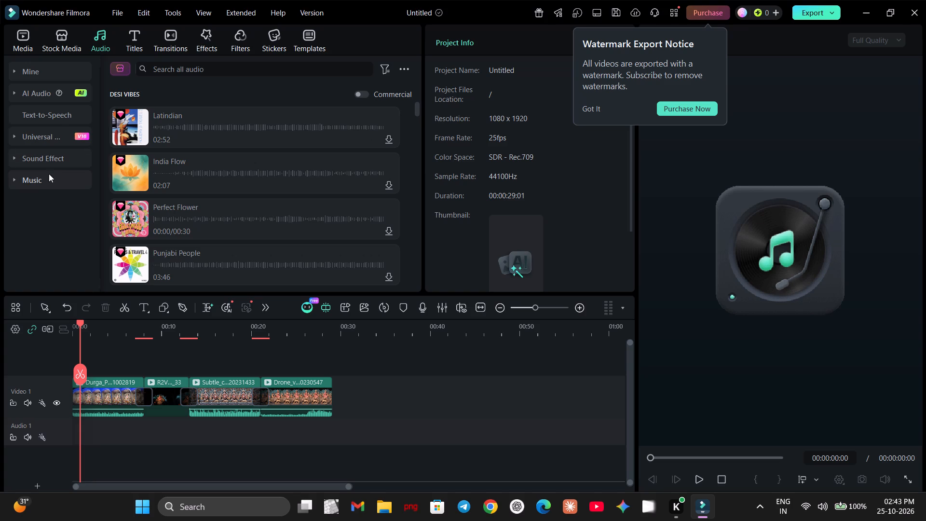
Preview the trending music track Pay Attention Here (60s) and look through the trending list for other suitable tracks.
{"action": "left_click", "coordinate": [26, 180]}
{"action": "left_click", "coordinate": [32, 201]}
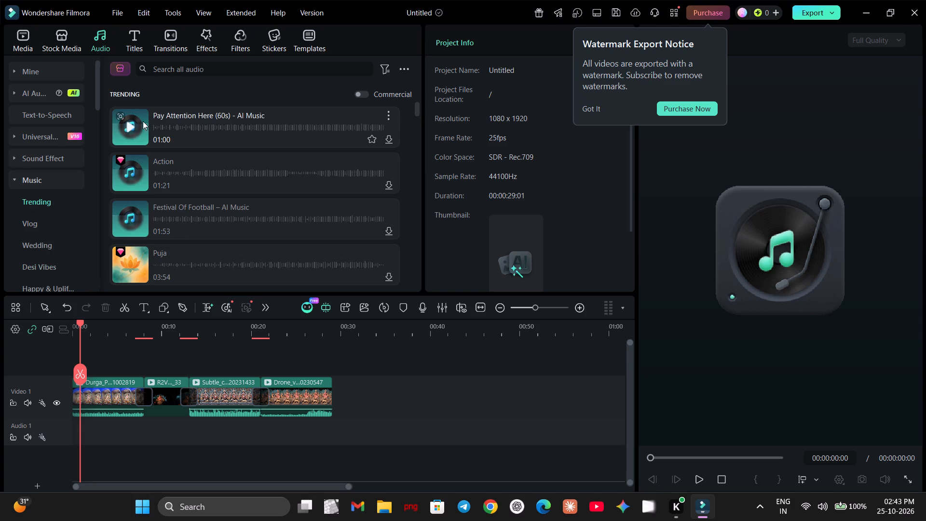
{"action": "left_click", "coordinate": [129, 124]}
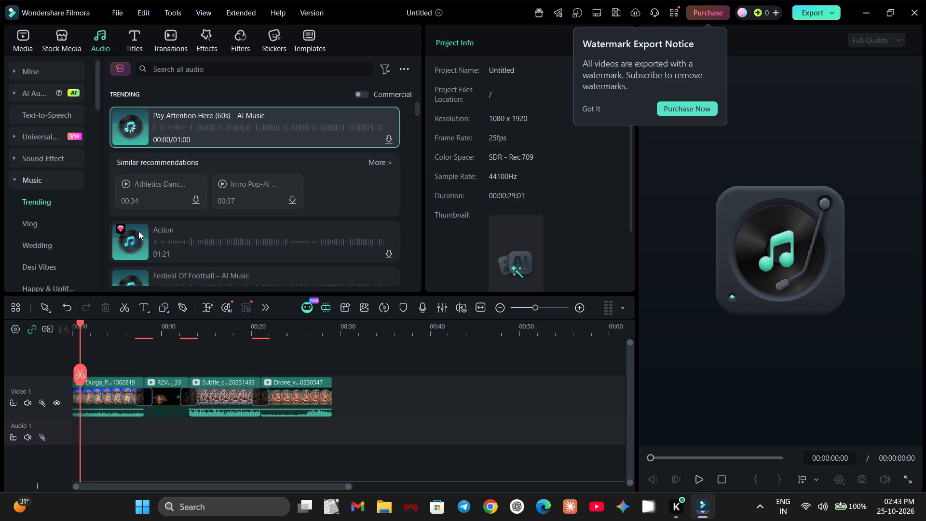
{"action": "scroll", "coordinate": [184, 233], "scroll_direction": "down", "scroll_amount": 9}
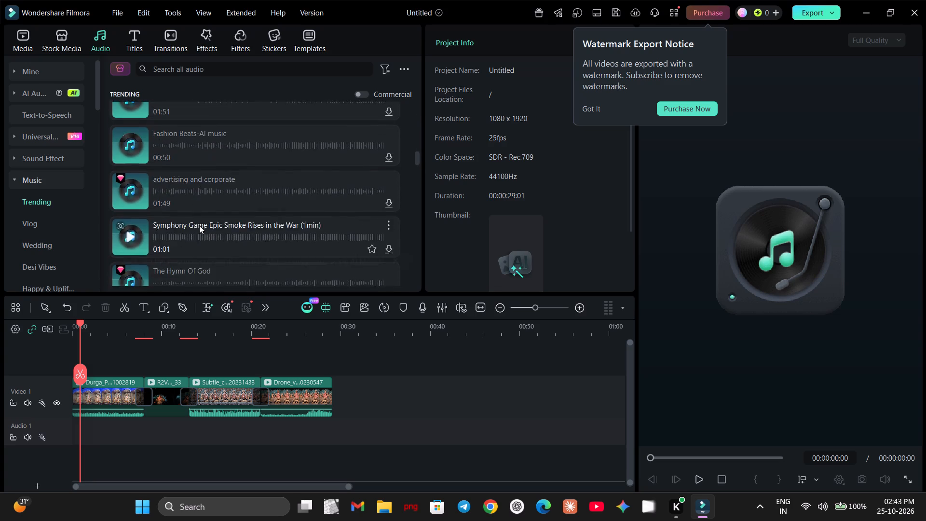
{"action": "scroll", "coordinate": [200, 226], "scroll_direction": "down", "scroll_amount": 13}
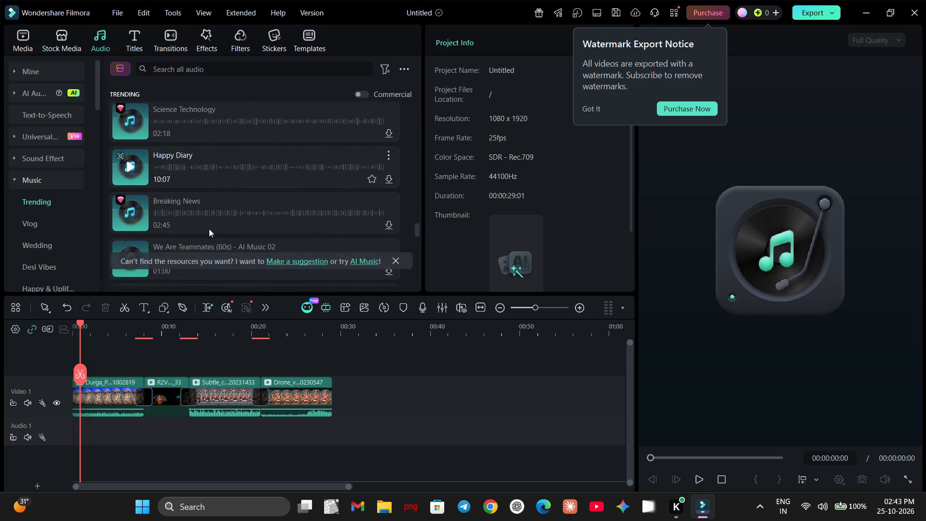
{"action": "scroll", "coordinate": [210, 228], "scroll_direction": "up", "scroll_amount": 16}
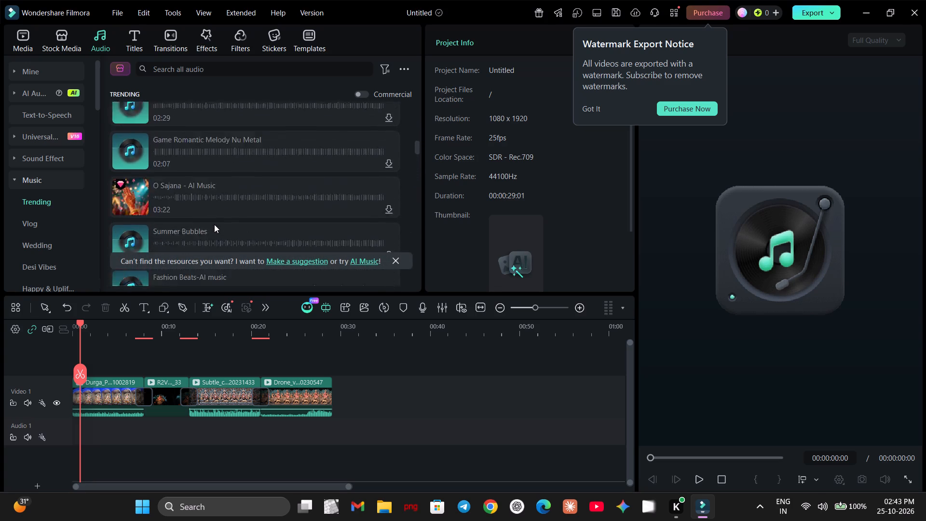
{"action": "scroll", "coordinate": [214, 224], "scroll_direction": "up", "scroll_amount": 7}
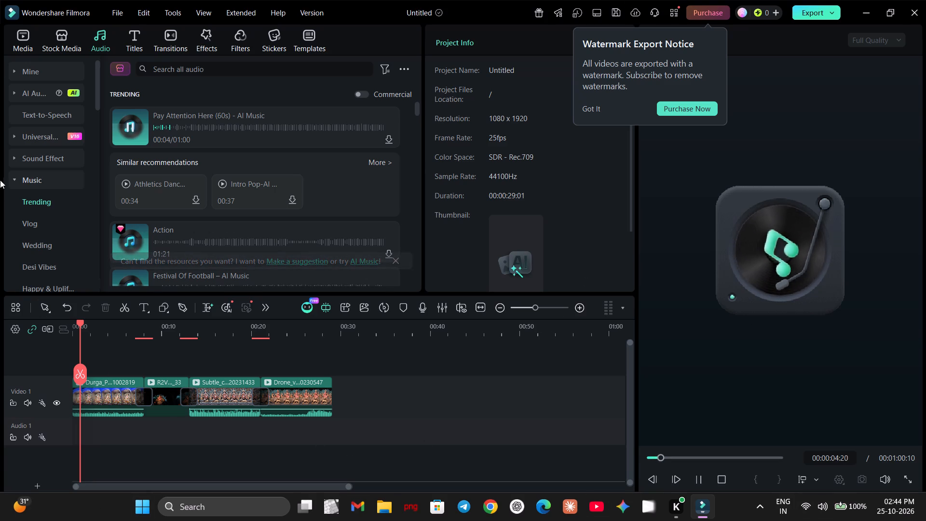
Preview the Wedding music tracks Crazy in Sync, Punjabi People and Baajare Da Sitta, and dismiss the watermark export notice.
{"action": "left_click", "coordinate": [43, 241]}
{"action": "left_click", "coordinate": [142, 131]}
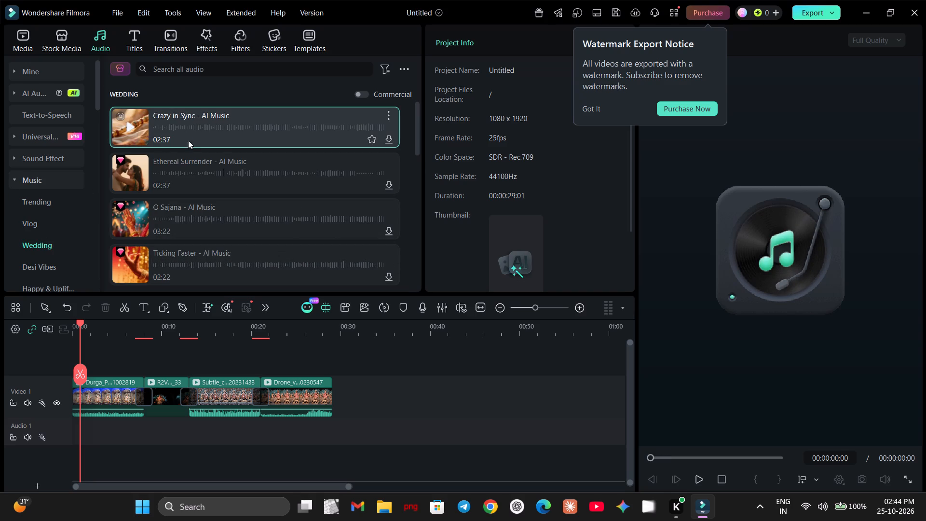
{"action": "scroll", "coordinate": [256, 185], "scroll_direction": "down", "scroll_amount": 3}
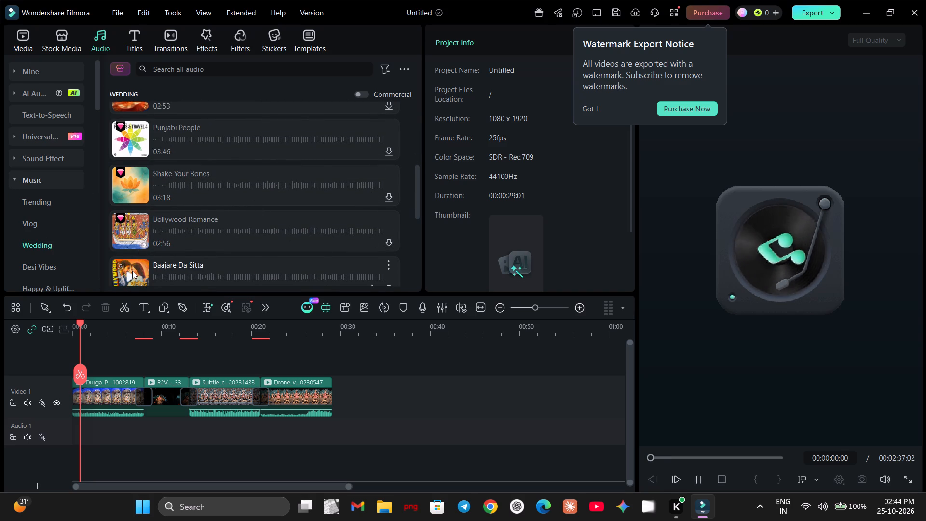
{"action": "scroll", "coordinate": [132, 271], "scroll_direction": "up", "scroll_amount": 6}
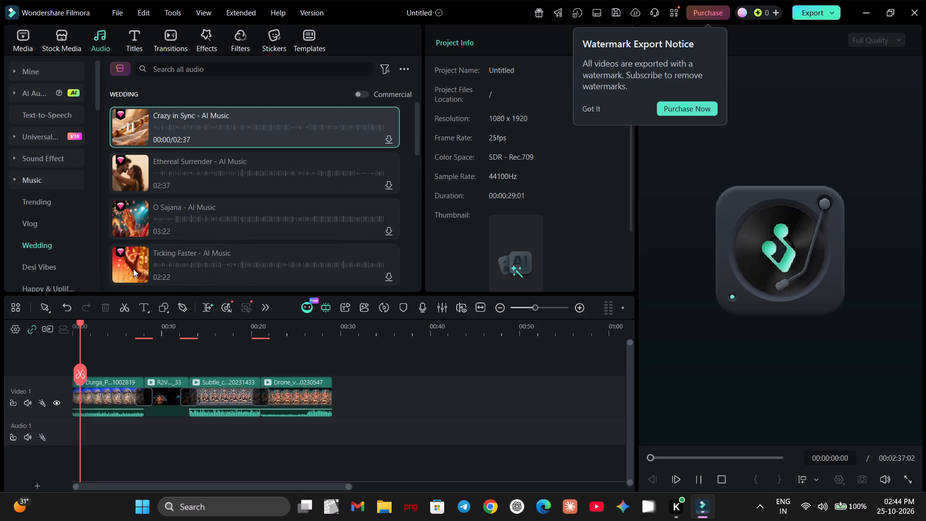
{"action": "scroll", "coordinate": [133, 269], "scroll_direction": "down", "scroll_amount": 3}
{"action": "left_click", "coordinate": [139, 138]}
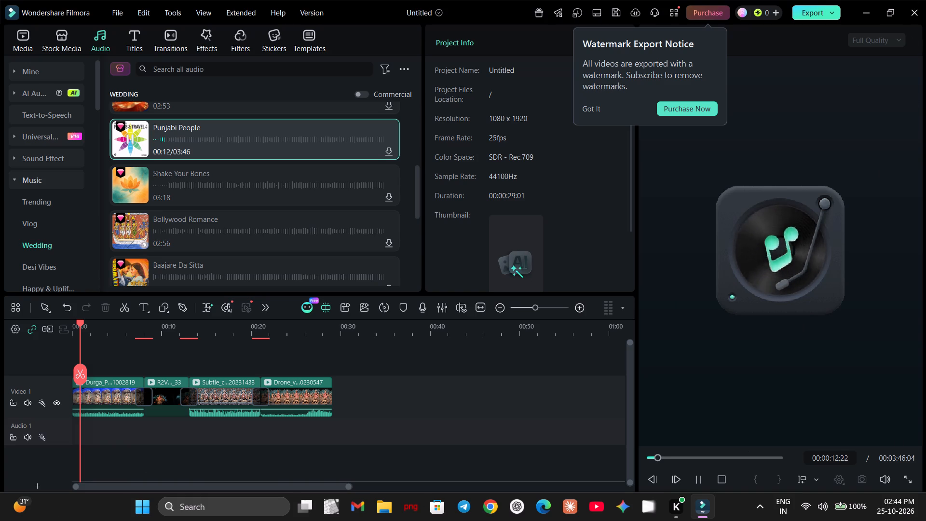
{"action": "left_click", "coordinate": [123, 276]}
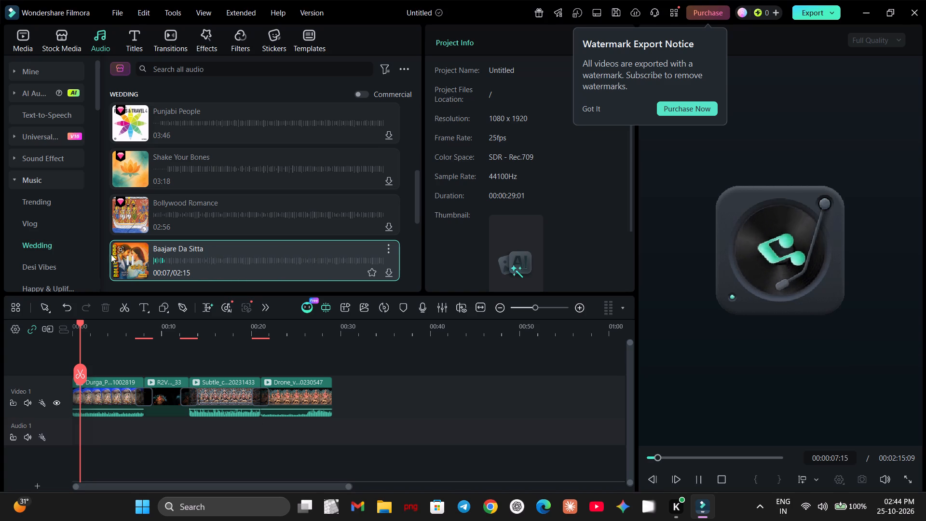
{"action": "left_click", "coordinate": [583, 110]}
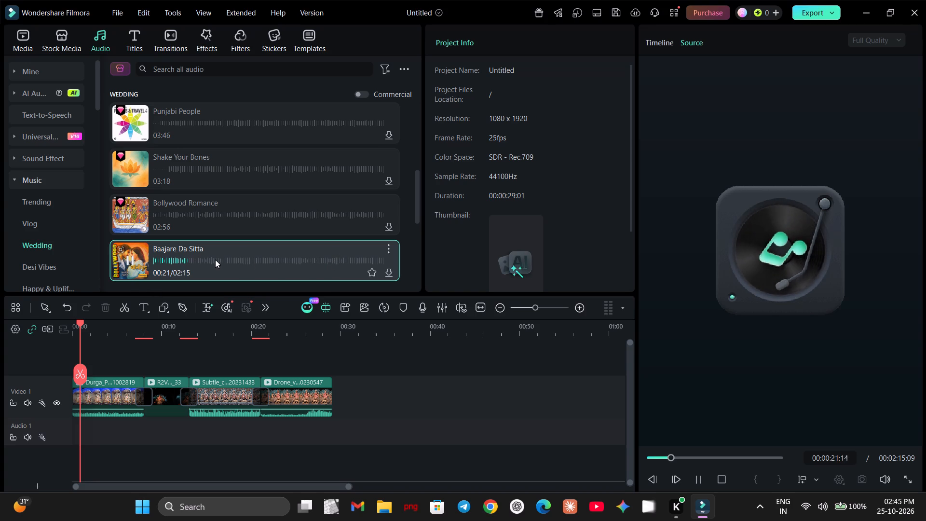
Preview the Wedding music tracks Bollywood Romance and Shake Your Bones, skipping ahead to several points in each.
{"action": "scroll", "coordinate": [201, 259], "scroll_direction": "up", "scroll_amount": 2}
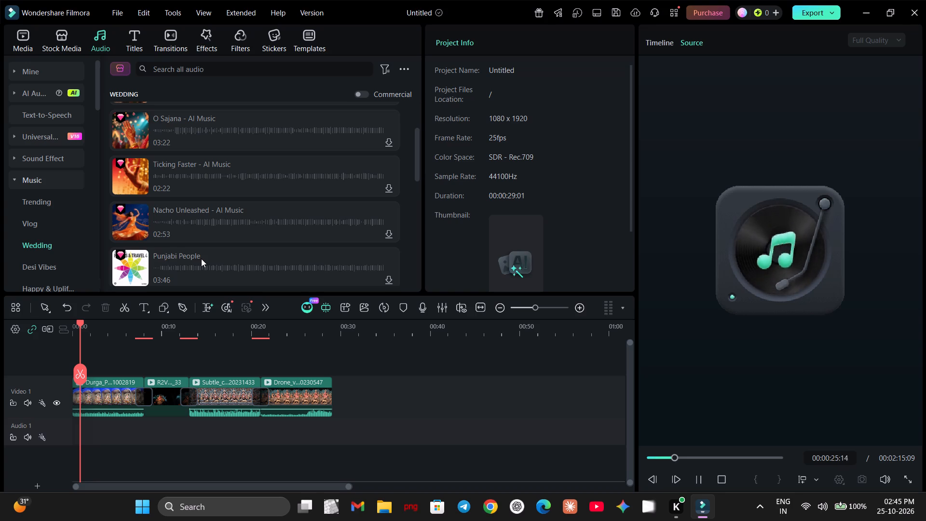
{"action": "scroll", "coordinate": [201, 259], "scroll_direction": "down", "scroll_amount": 2}
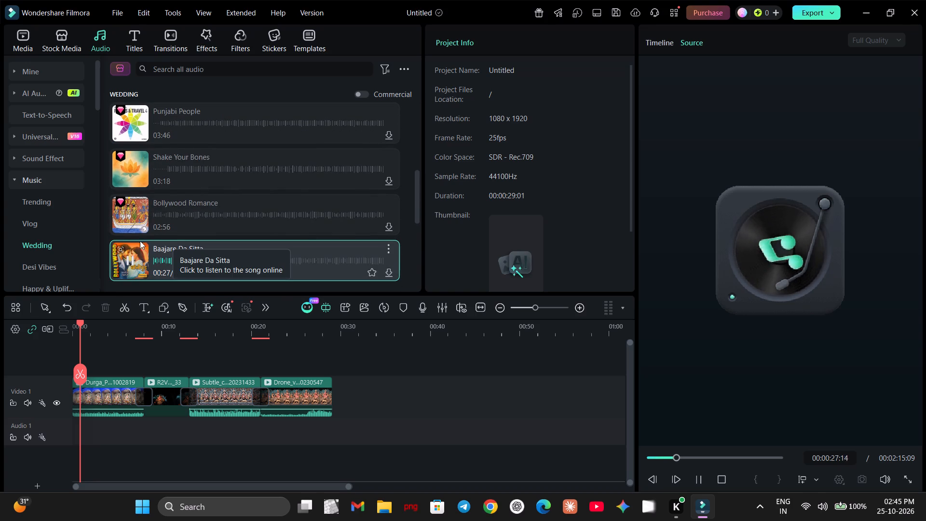
{"action": "left_click", "coordinate": [129, 214]}
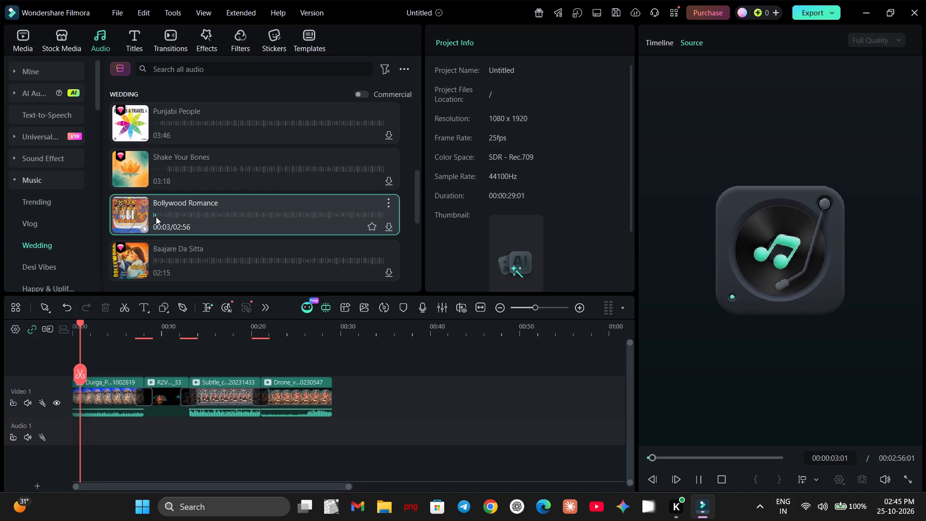
{"action": "left_click_drag", "start_coordinate": [158, 215], "coordinate": [169, 215]}
{"action": "left_click", "coordinate": [169, 215]}
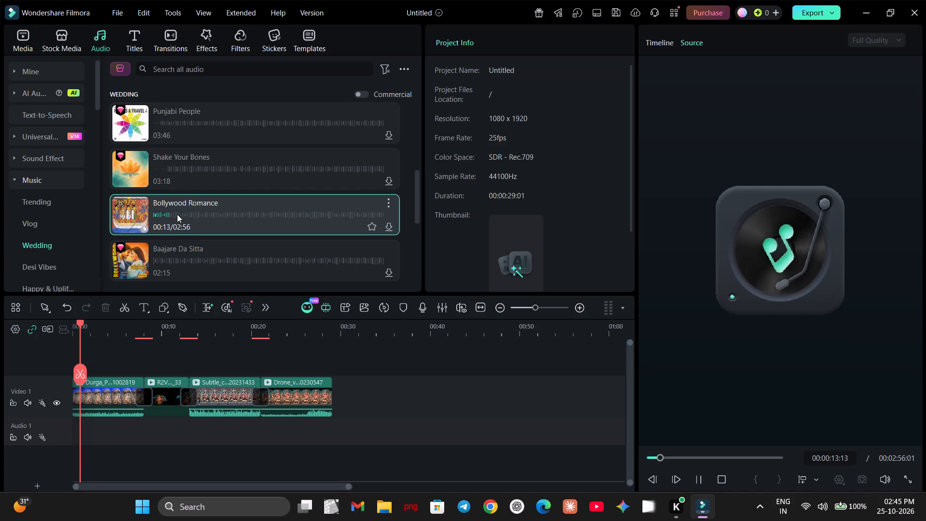
{"action": "left_click", "coordinate": [177, 214]}
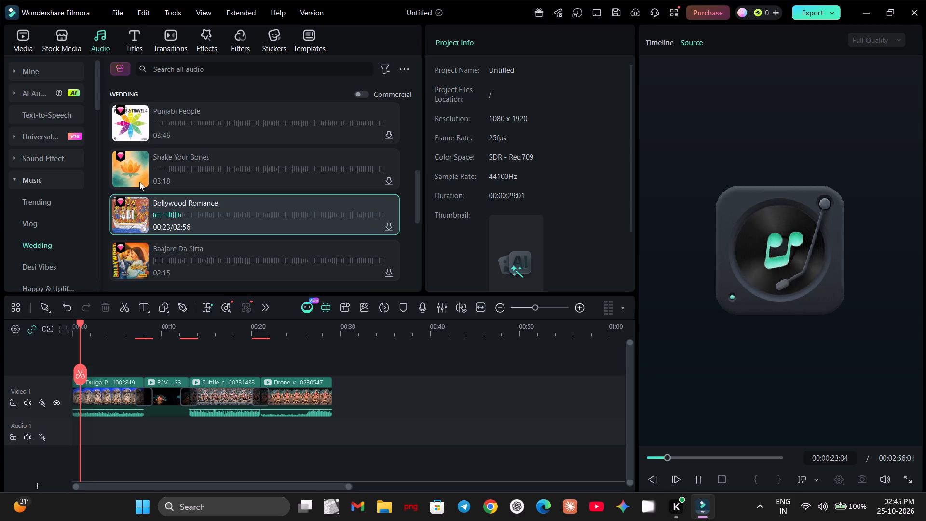
{"action": "left_click", "coordinate": [134, 169]}
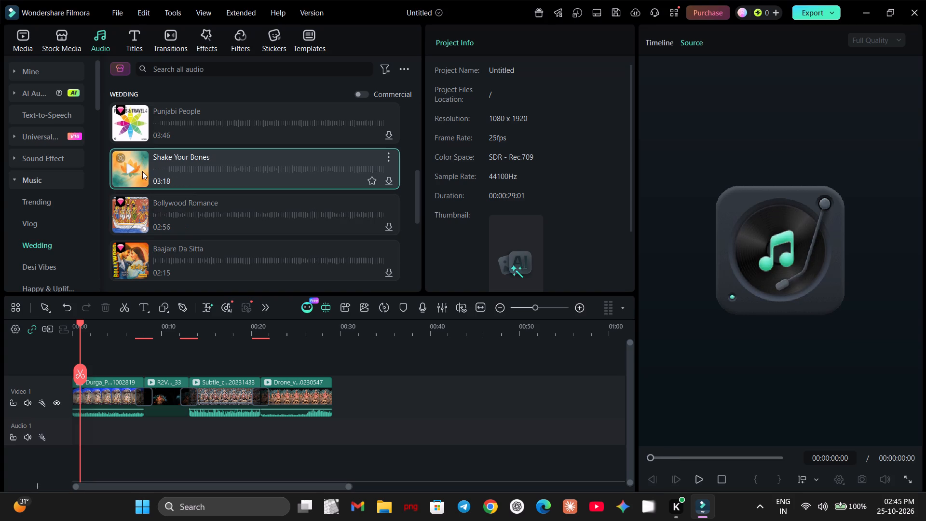
{"action": "left_click", "coordinate": [132, 171]}
{"action": "left_click", "coordinate": [132, 171]}
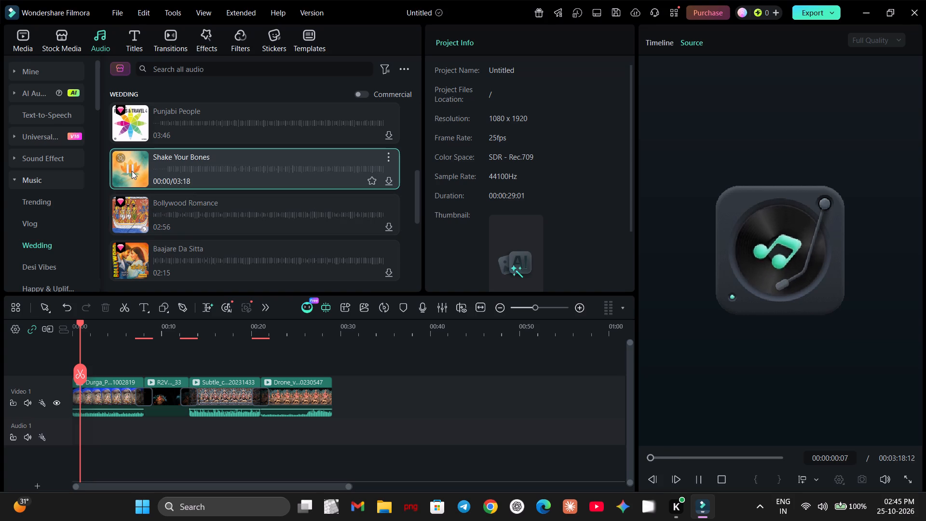
{"action": "left_click", "coordinate": [177, 170]}
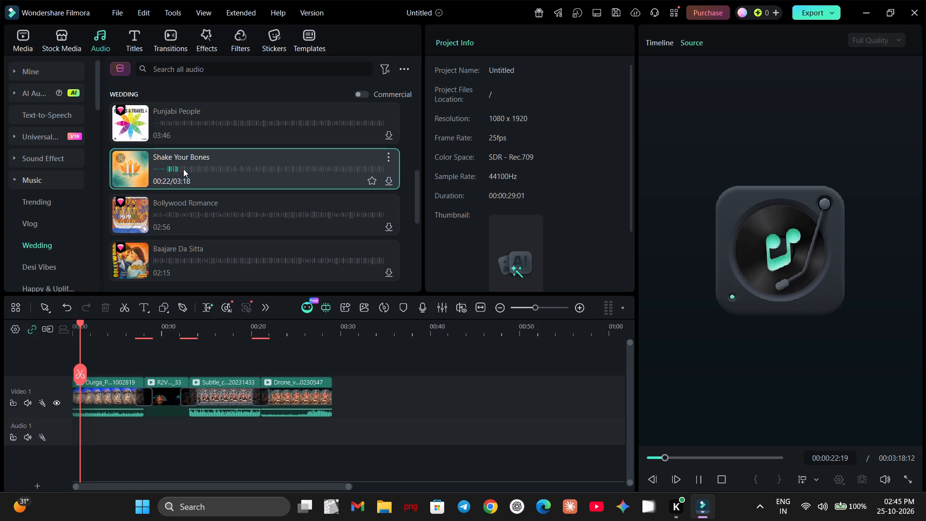
{"action": "left_click", "coordinate": [190, 167]}
Preview the Wedding music tracks Nacho Unleashed, Pyaar Hone Laga and Laut Au.
{"action": "scroll", "coordinate": [173, 167], "scroll_direction": "up", "scroll_amount": 1}
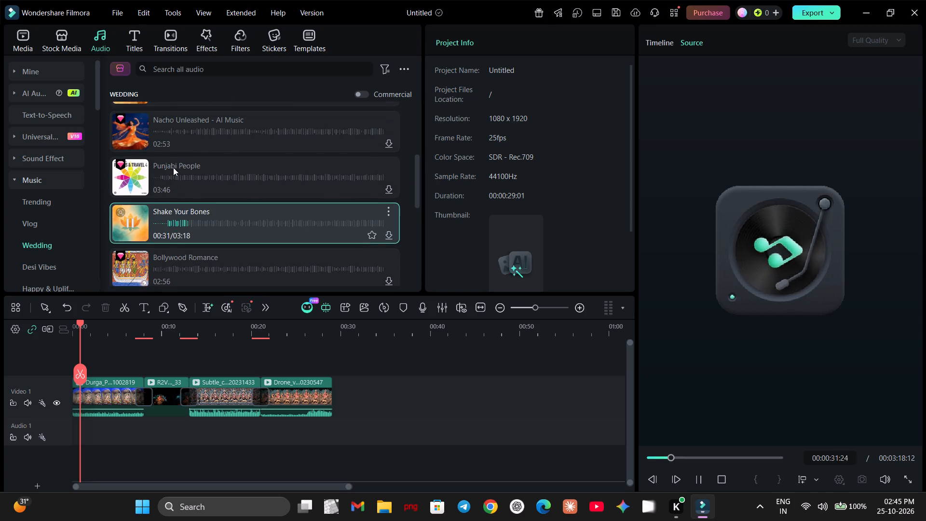
{"action": "scroll", "coordinate": [173, 167], "scroll_direction": "up", "scroll_amount": 1}
{"action": "left_click", "coordinate": [131, 213]}
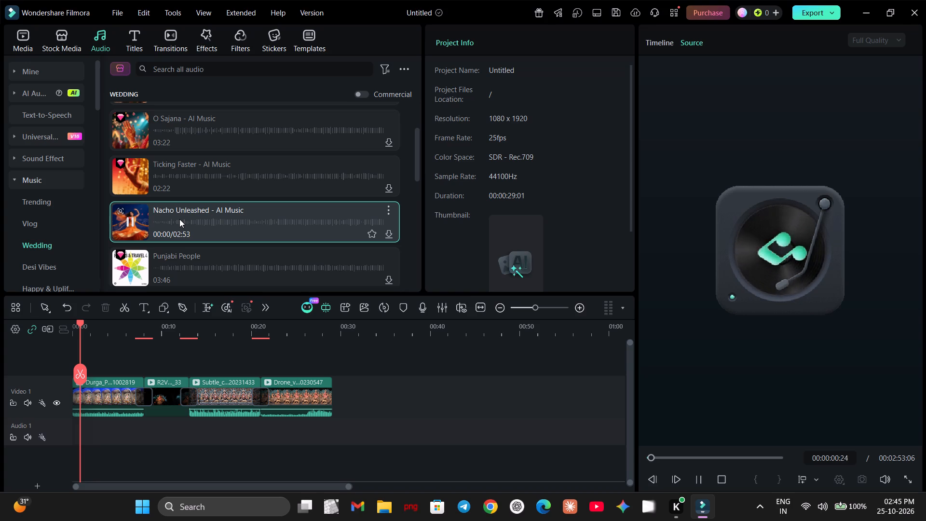
{"action": "left_click", "coordinate": [179, 219]}
{"action": "scroll", "coordinate": [192, 229], "scroll_direction": "down", "scroll_amount": 3}
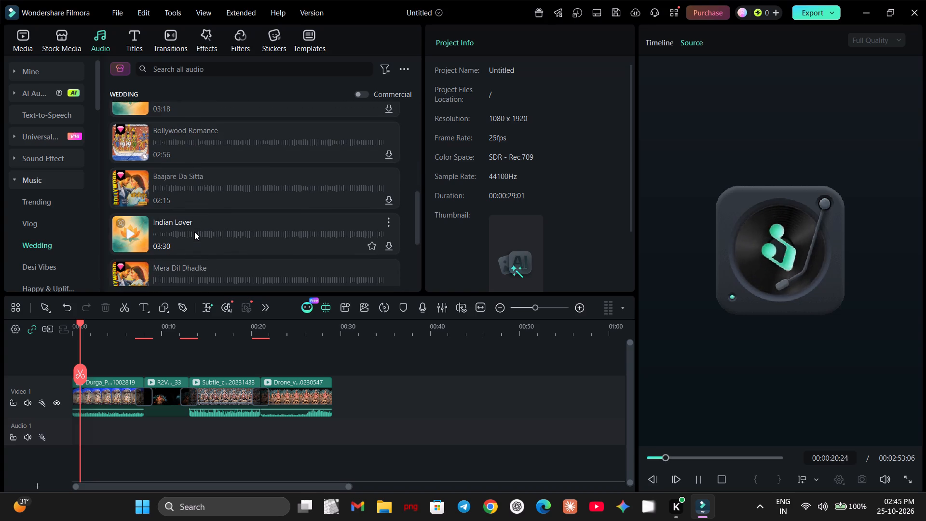
{"action": "scroll", "coordinate": [194, 232], "scroll_direction": "down", "scroll_amount": 5}
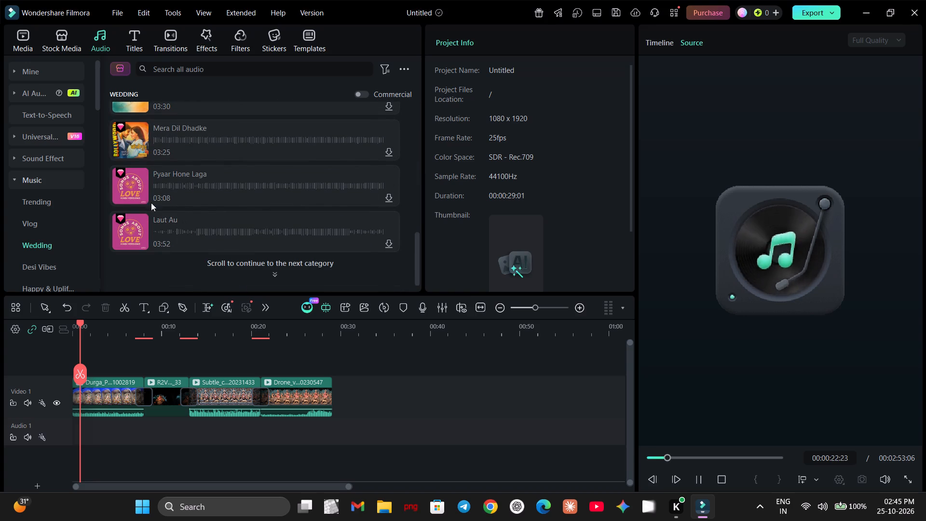
{"action": "left_click", "coordinate": [132, 187]}
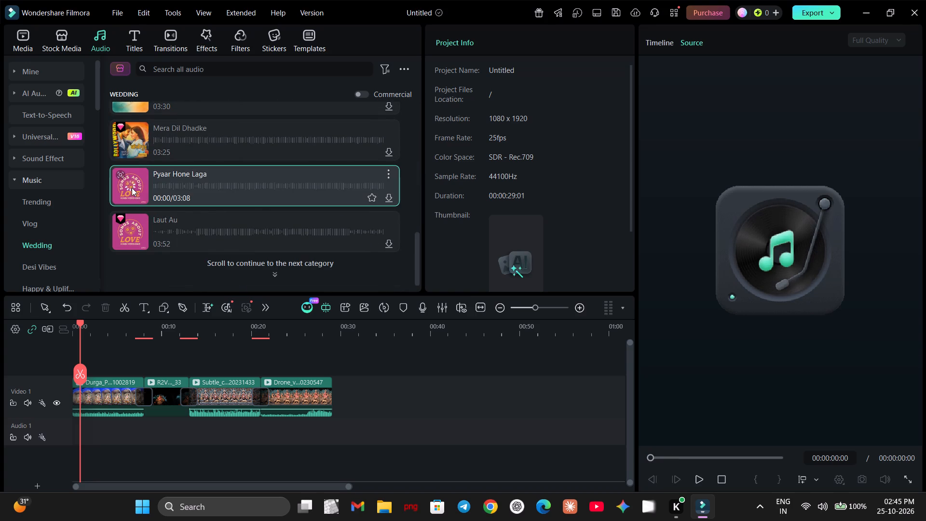
{"action": "left_click", "coordinate": [163, 186]}
{"action": "left_click", "coordinate": [170, 185]}
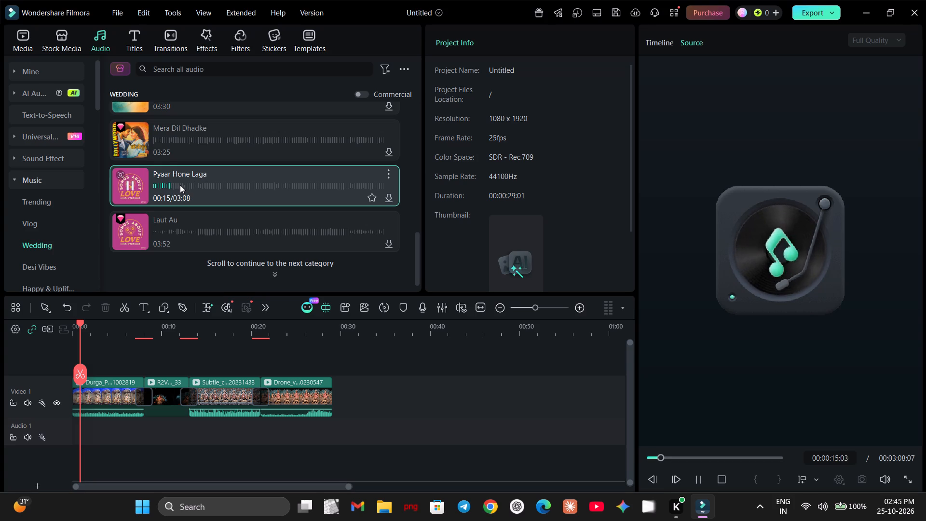
{"action": "left_click", "coordinate": [129, 224]}
Look through the Desi Vibes music for suitable tracks and preview Summer Festival.
{"action": "scroll", "coordinate": [171, 229], "scroll_direction": "down", "scroll_amount": 3}
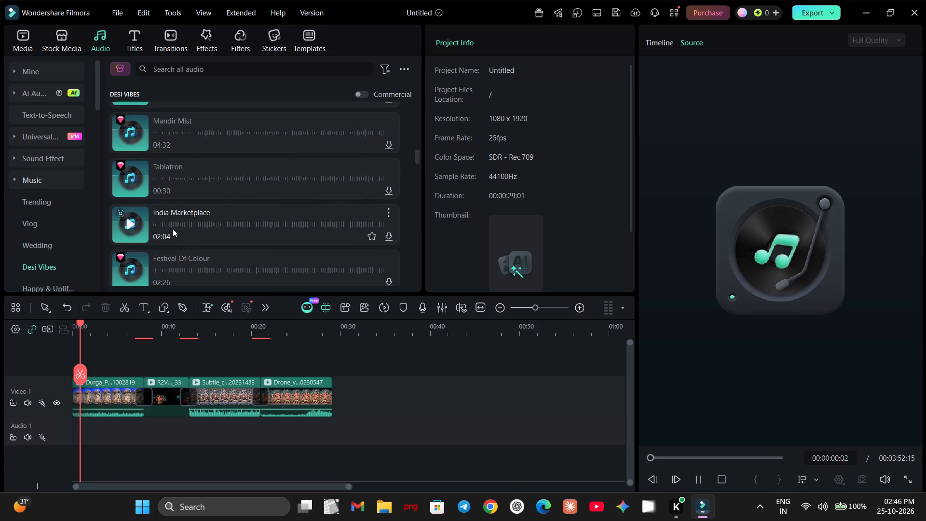
{"action": "scroll", "coordinate": [159, 222], "scroll_direction": "up", "scroll_amount": 2}
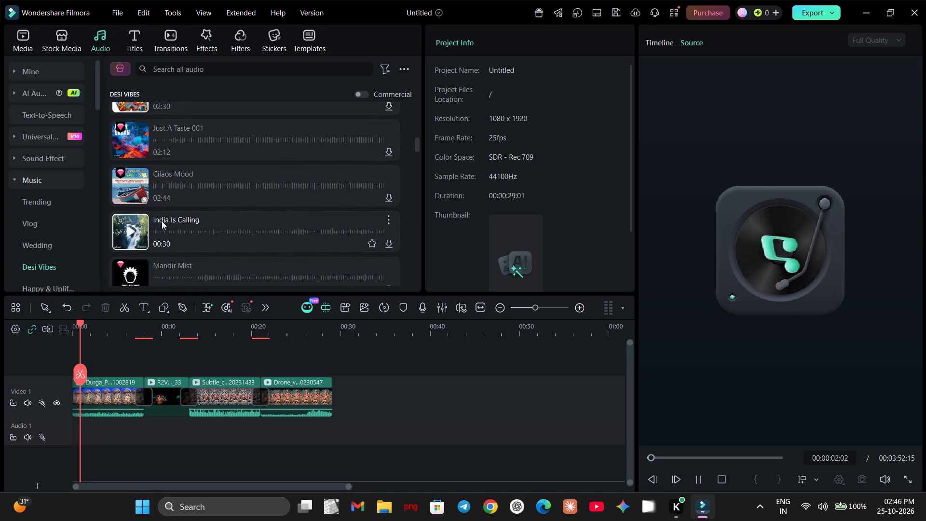
{"action": "scroll", "coordinate": [146, 193], "scroll_direction": "up", "scroll_amount": 1}
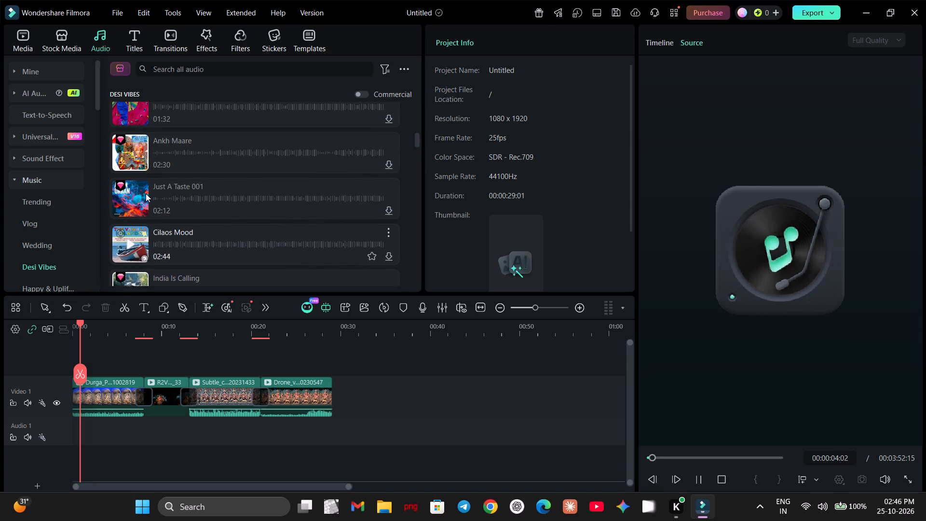
{"action": "scroll", "coordinate": [146, 193], "scroll_direction": "up", "scroll_amount": 1}
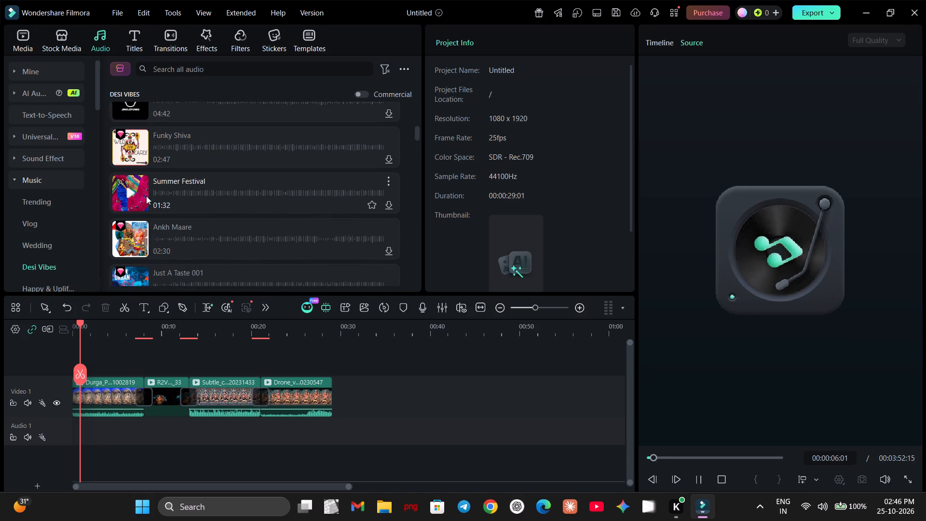
{"action": "left_click", "coordinate": [133, 196]}
{"action": "scroll", "coordinate": [137, 201], "scroll_direction": "down", "scroll_amount": 3}
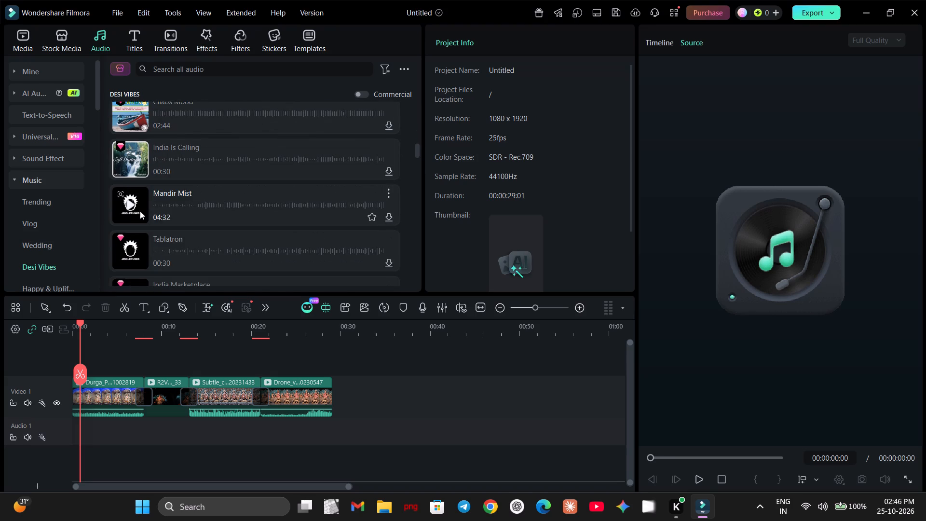
{"action": "scroll", "coordinate": [140, 211], "scroll_direction": "down", "scroll_amount": 4}
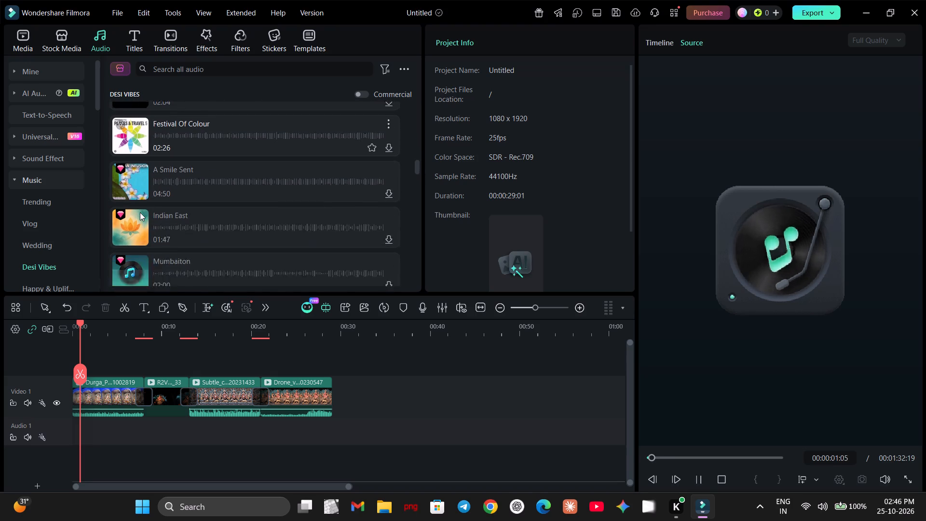
{"action": "scroll", "coordinate": [140, 212], "scroll_direction": "up", "scroll_amount": 5}
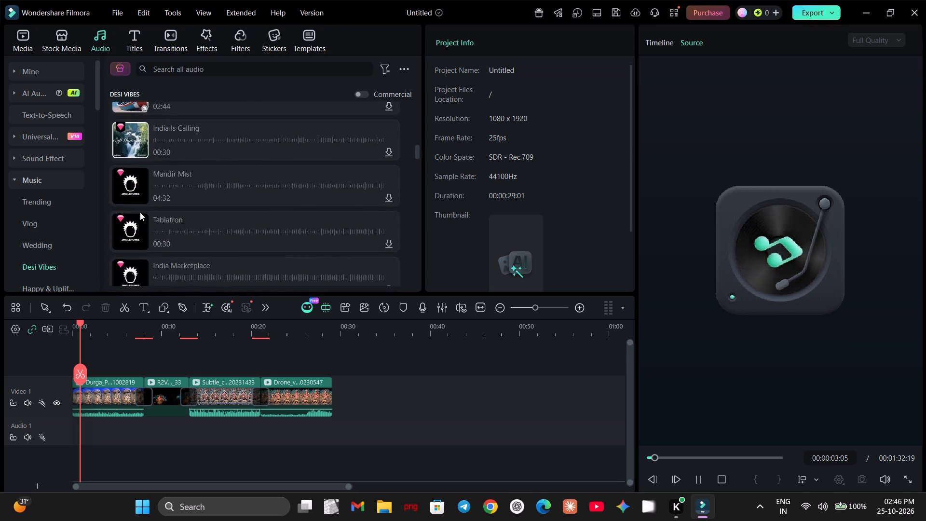
{"action": "scroll", "coordinate": [140, 212], "scroll_direction": "up", "scroll_amount": 12}
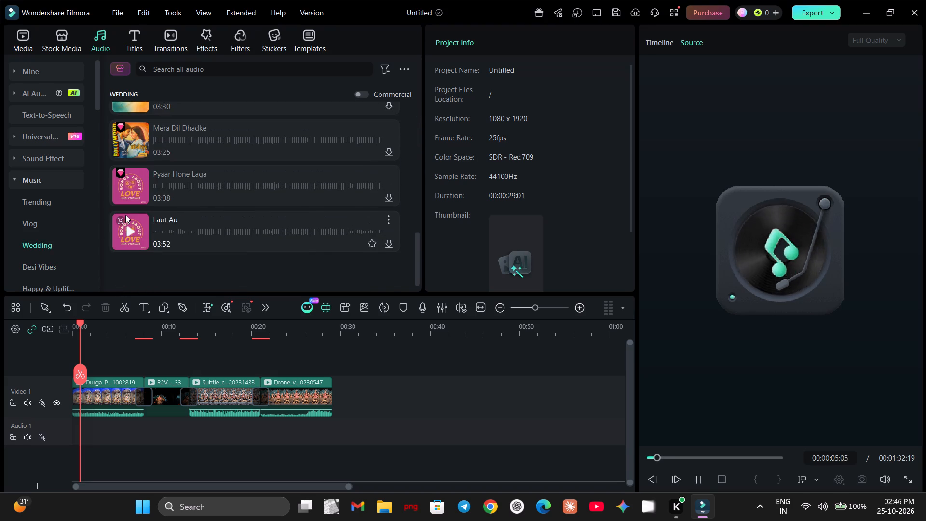
Search the audio library for "durga puja" and preview the track Paper Tiger 17S.
{"action": "left_click", "coordinate": [49, 184]}
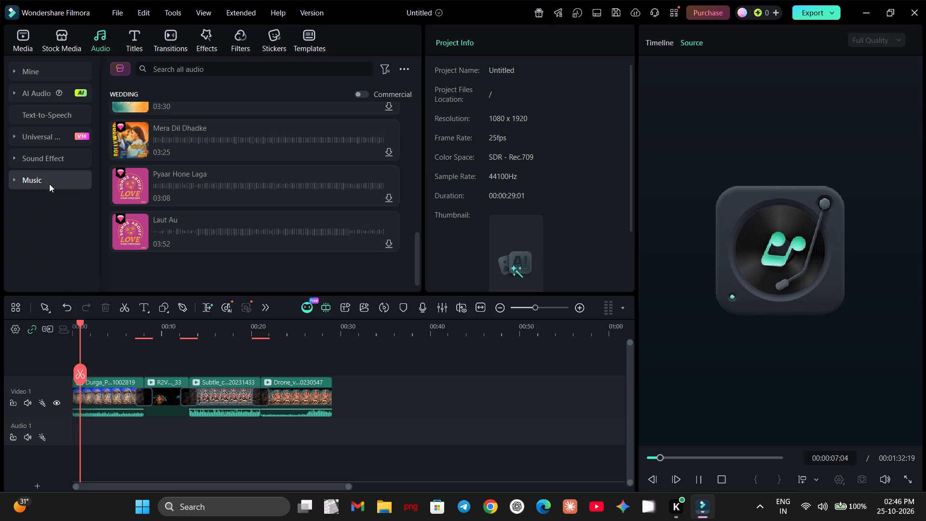
{"action": "left_click", "coordinate": [49, 184]}
{"action": "left_click", "coordinate": [219, 71]}
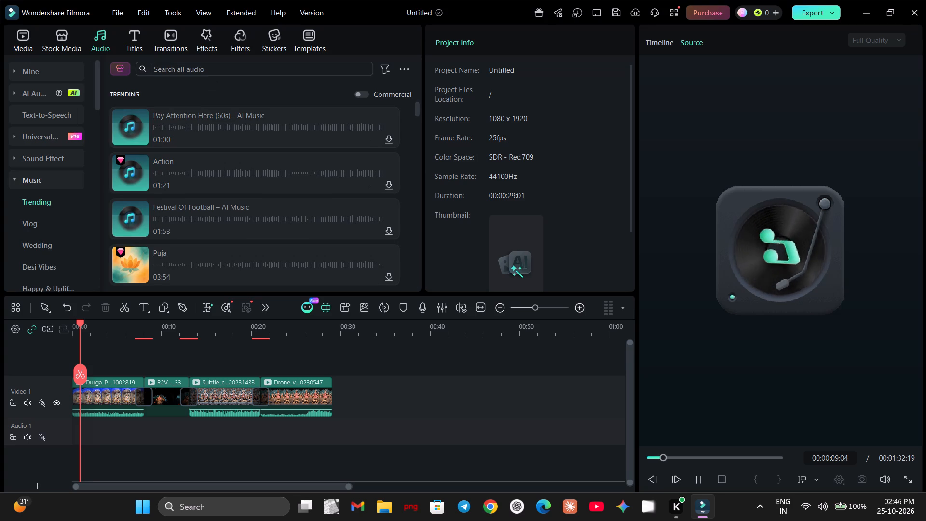
{"action": "type", "text": "durga"}
{"action": "key", "text": "space"}
{"action": "type", "text": "puja"}
{"action": "key", "text": "Return"}
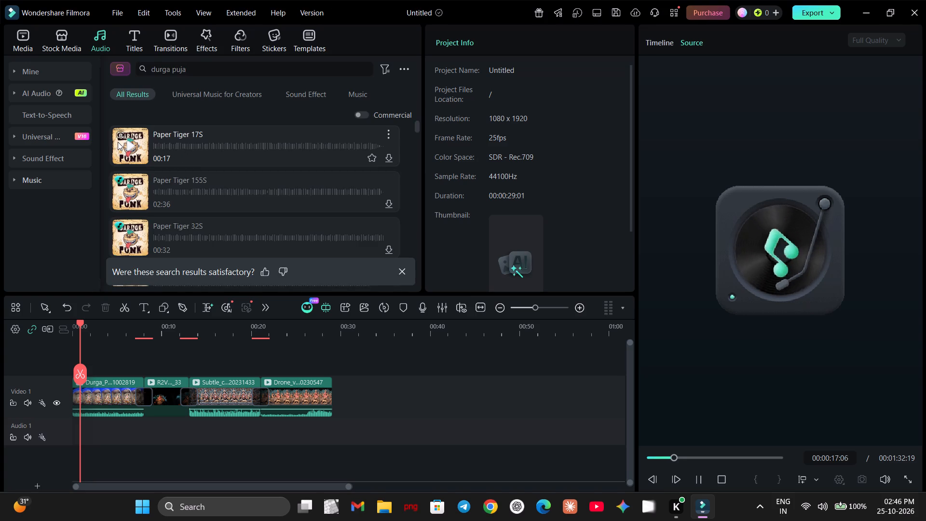
{"action": "left_click", "coordinate": [131, 142]}
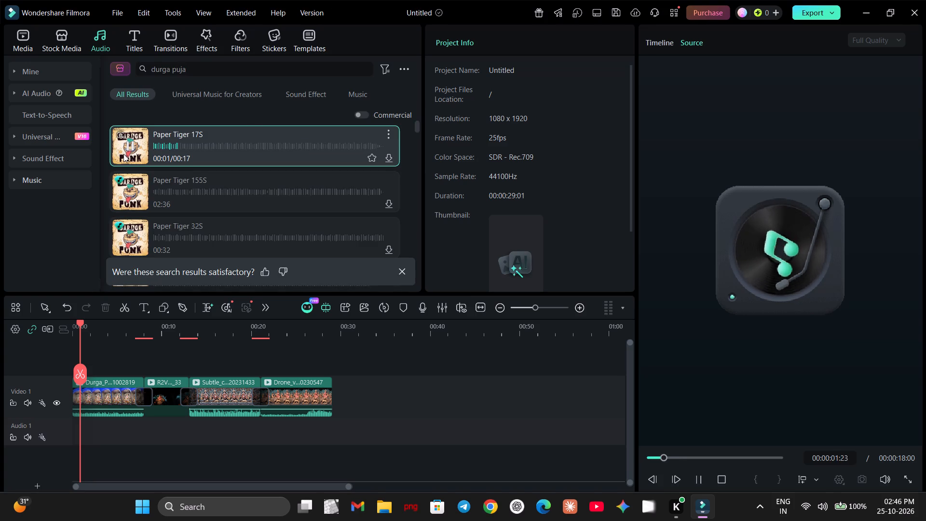
Clear the audio search text and remove "durga puja" from the search history.
{"action": "left_click", "coordinate": [335, 73]}
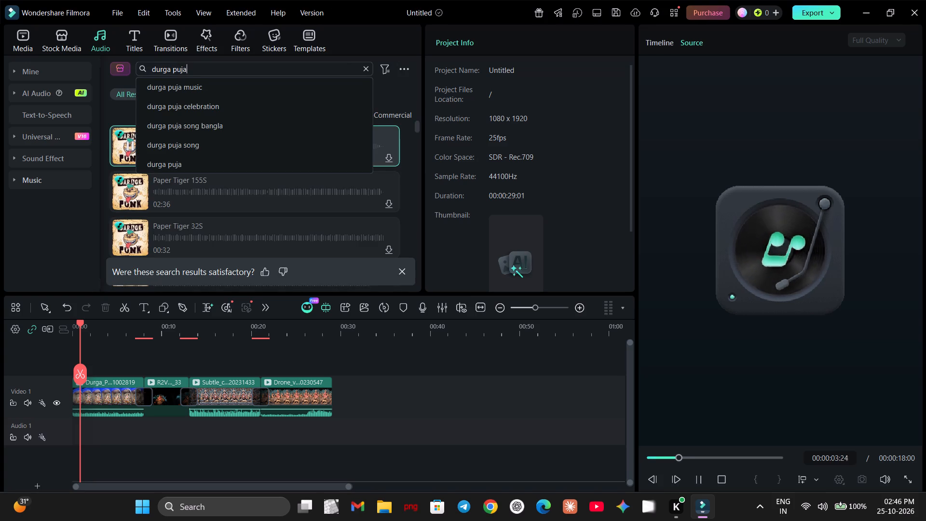
{"action": "key", "text": "BackSpace"}
{"action": "key", "text": "BackSpace"}
{"action": "key", "text": "BackSpace"}
{"action": "key", "text": "BackSpace"}
{"action": "key", "text": "BackSpace"}
{"action": "key", "text": "BackSpace"}
{"action": "key", "text": "BackSpace"}
{"action": "key", "text": "BackSpace"}
{"action": "key", "text": "BackSpace"}
{"action": "key", "text": "BackSpace"}
{"action": "key", "text": "BackSpace"}
{"action": "key", "text": "BackSpace"}
{"action": "key", "text": "BackSpace"}
{"action": "key", "text": "BackSpace"}
{"action": "key", "text": "BackSpace"}
{"action": "key", "text": "BackSpace"}
{"action": "key", "text": "BackSpace"}
{"action": "key", "text": "BackSpace"}
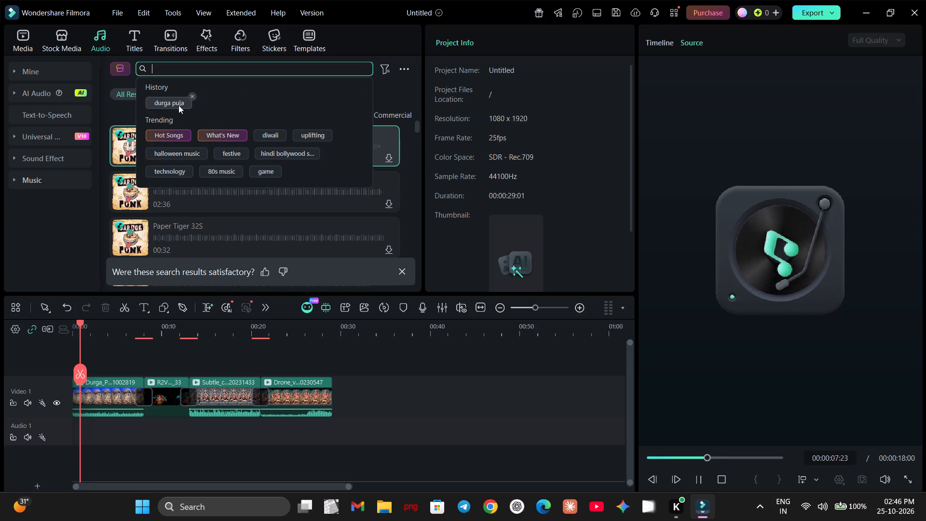
{"action": "left_click", "coordinate": [190, 94]}
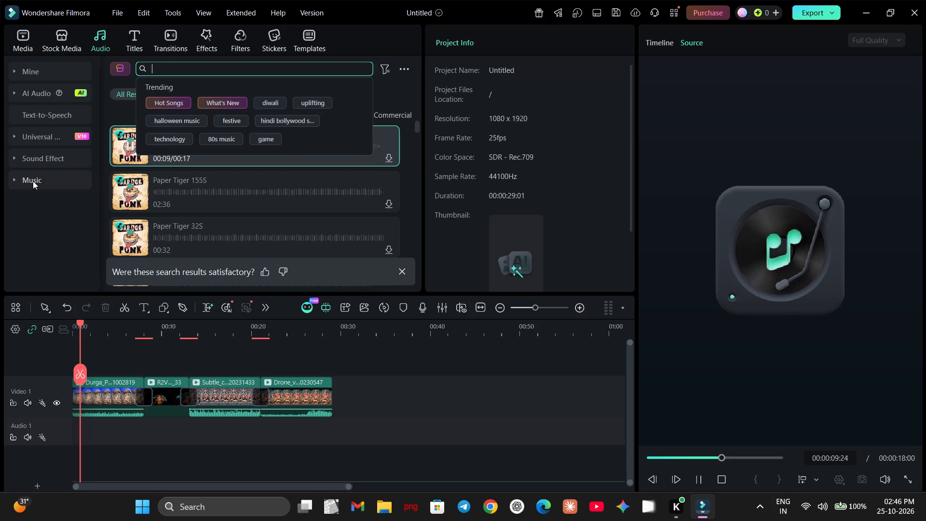
Preview the Wedding music track Crazy in Sync again and add it near the start of the Audio 1 track.
{"action": "left_click", "coordinate": [18, 181]}
{"action": "left_click", "coordinate": [48, 244]}
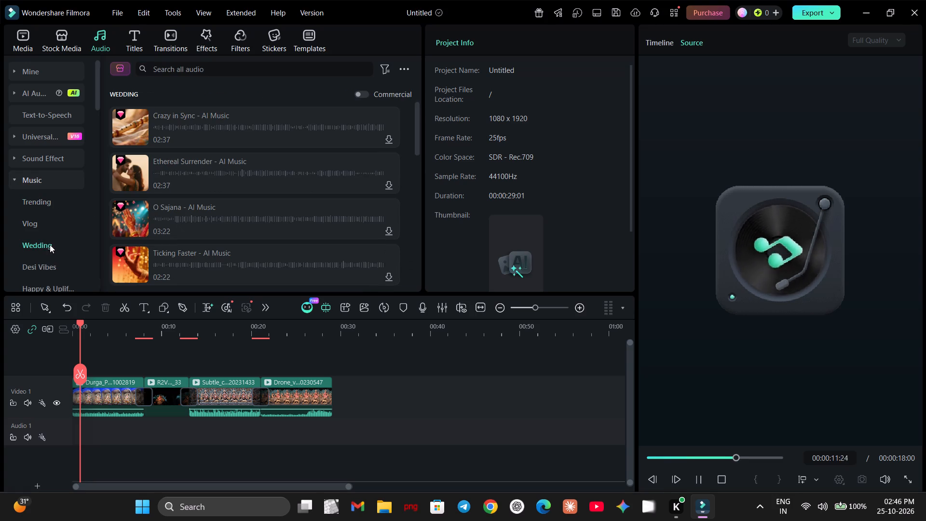
{"action": "scroll", "coordinate": [51, 245], "scroll_direction": "down", "scroll_amount": 2}
{"action": "left_click", "coordinate": [131, 131]}
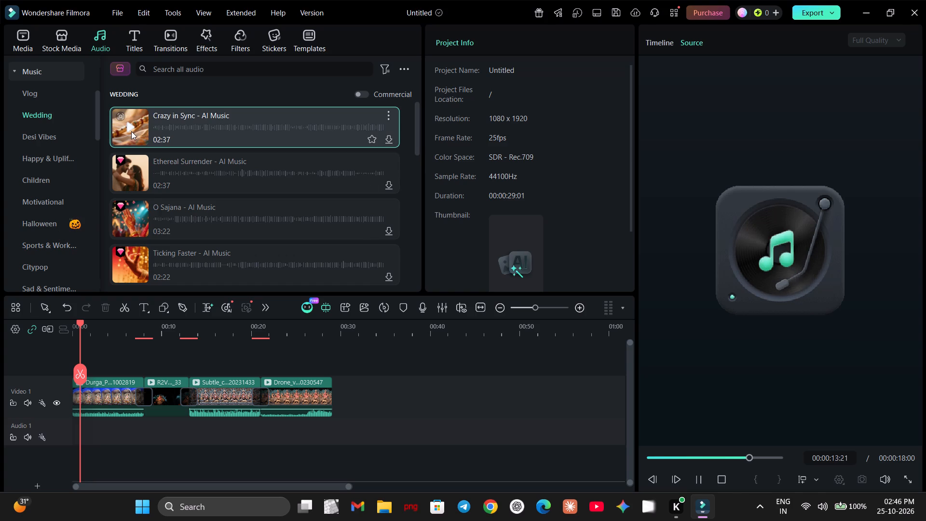
{"action": "scroll", "coordinate": [258, 133], "scroll_direction": "up", "scroll_amount": 1}
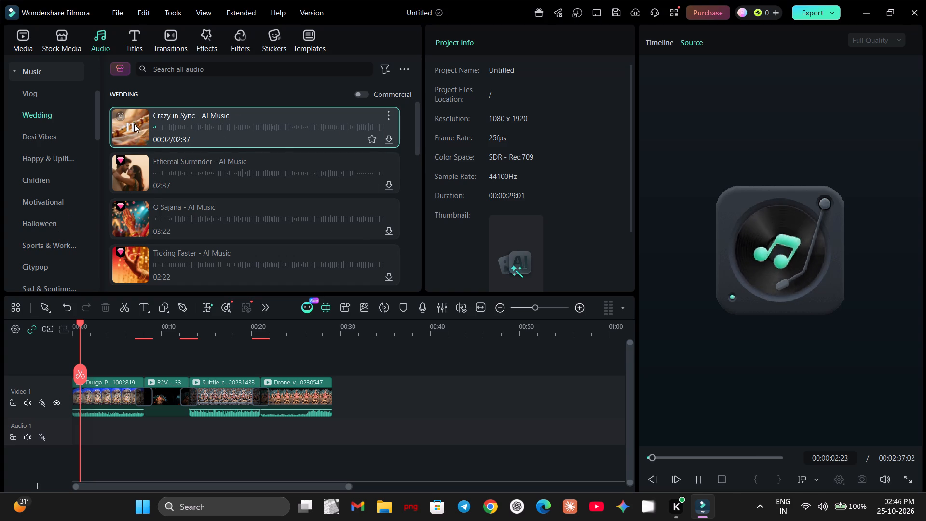
{"action": "left_click_drag", "start_coordinate": [269, 123], "coordinate": [105, 435]}
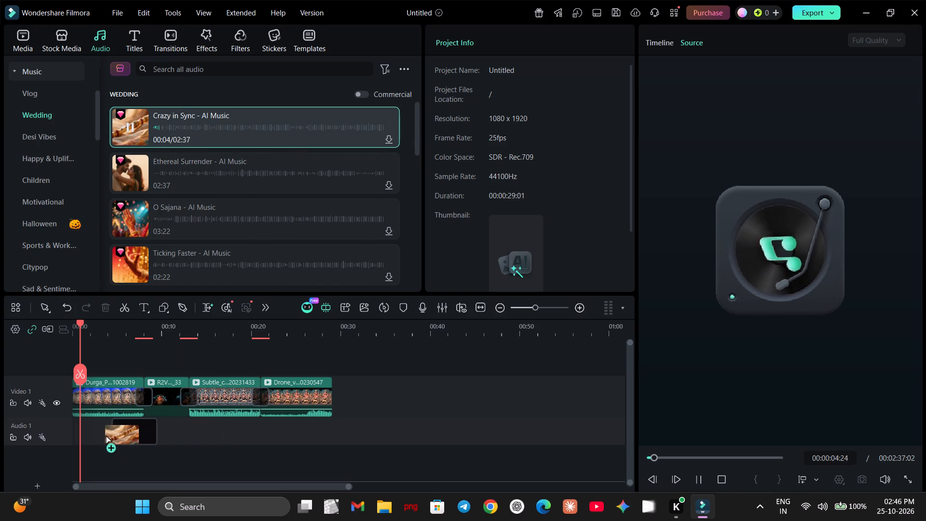
{"action": "left_click_drag", "start_coordinate": [105, 435], "coordinate": [77, 428]}
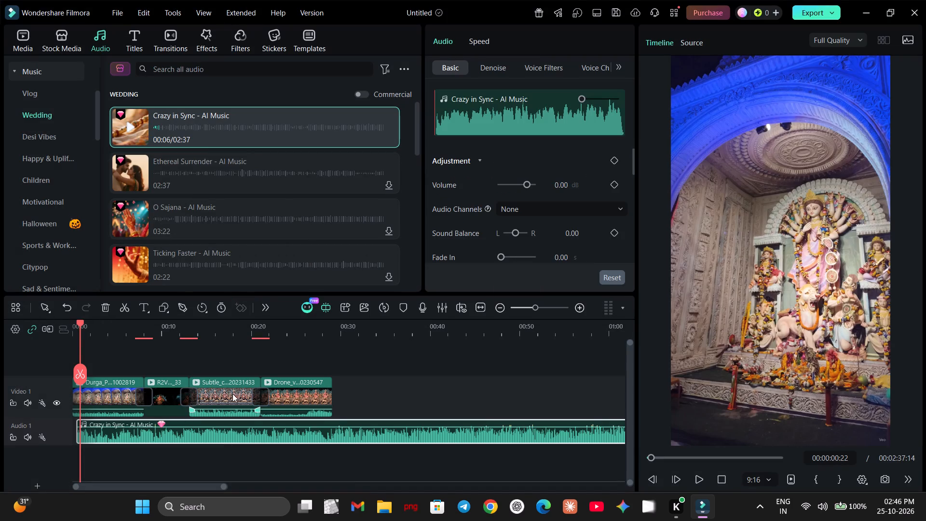
Delete the R2V, Subtle and Drone clips from Video 1, leaving only the first Durga Puja clip.
{"action": "left_click", "coordinate": [160, 391]}
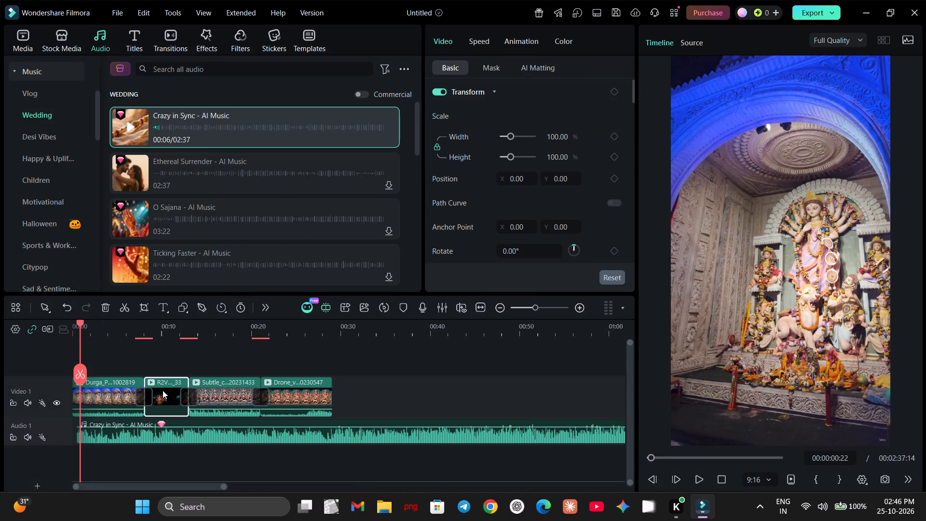
{"action": "key", "text": "Delete"}
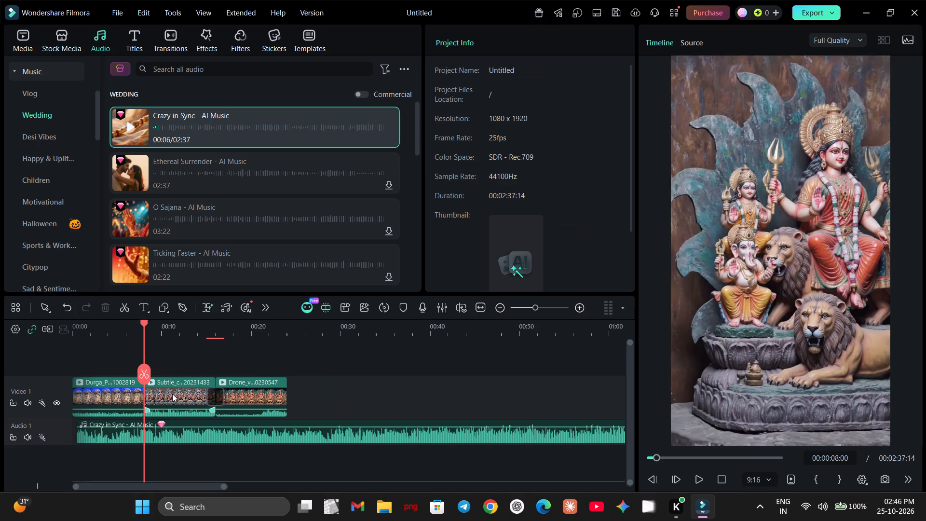
{"action": "left_click", "coordinate": [172, 394]}
{"action": "key", "text": "Delete"}
{"action": "left_click", "coordinate": [199, 392]}
{"action": "key", "text": "Delete"}
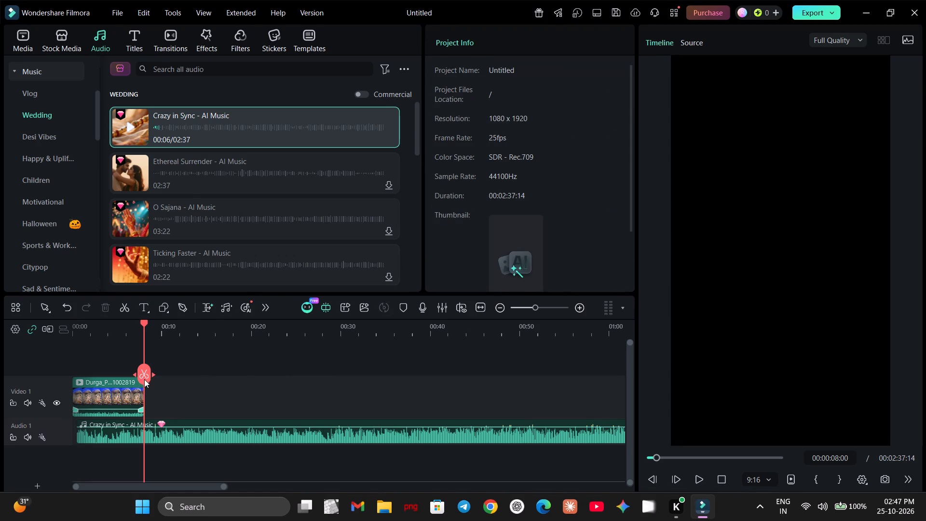
Preview the timeline opening and move the Crazy in Sync music to the very start of Audio 1.
{"action": "left_click_drag", "start_coordinate": [143, 373], "coordinate": [73, 370]}
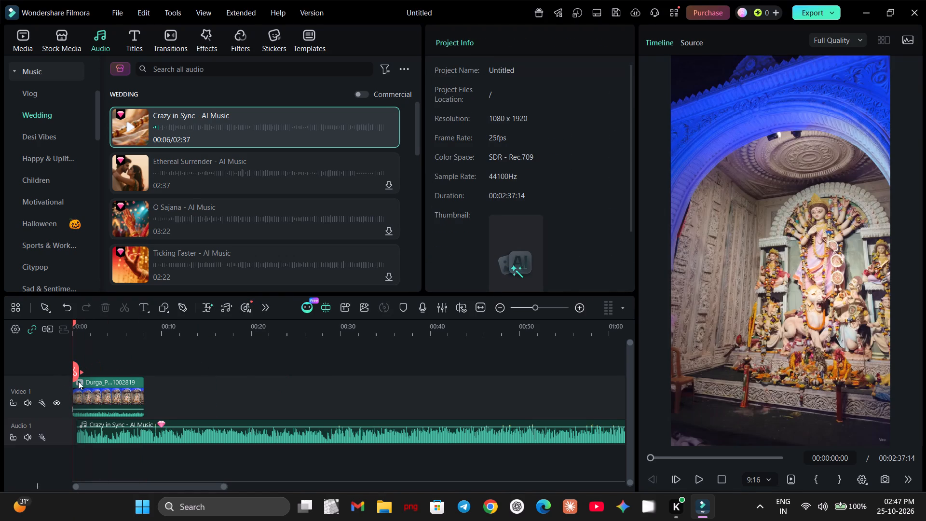
{"action": "key", "text": "space"}
{"action": "key", "text": "space"}
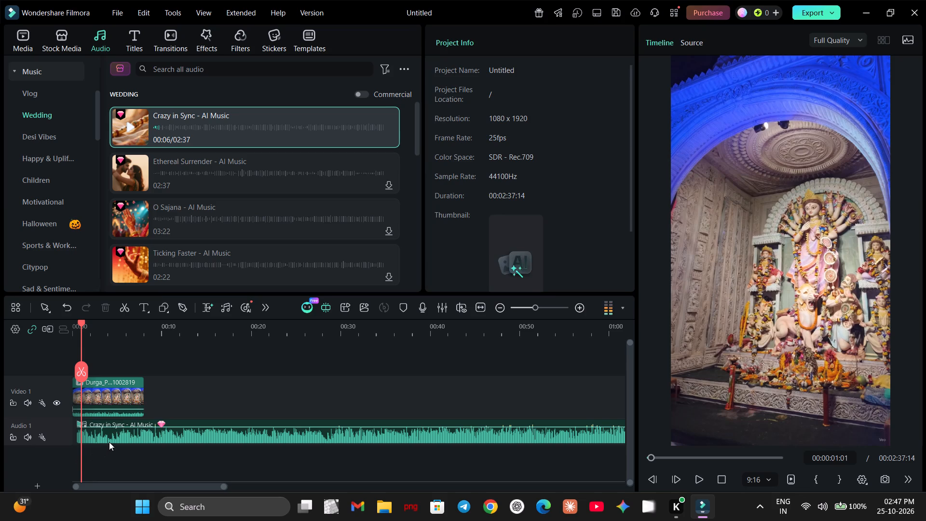
{"action": "left_click", "coordinate": [116, 428]}
{"action": "left_click_drag", "start_coordinate": [116, 428], "coordinate": [79, 428]}
{"action": "left_click_drag", "start_coordinate": [124, 437], "coordinate": [88, 437]}
Look through the Durga Puja clip's audio settings and mute the Video 1 track.
{"action": "left_click", "coordinate": [104, 404]}
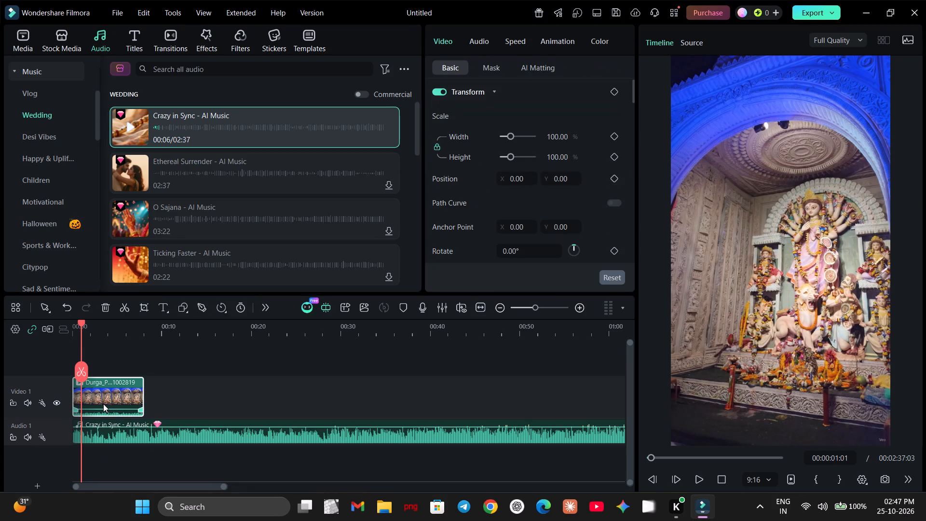
{"action": "left_click", "coordinate": [476, 39]}
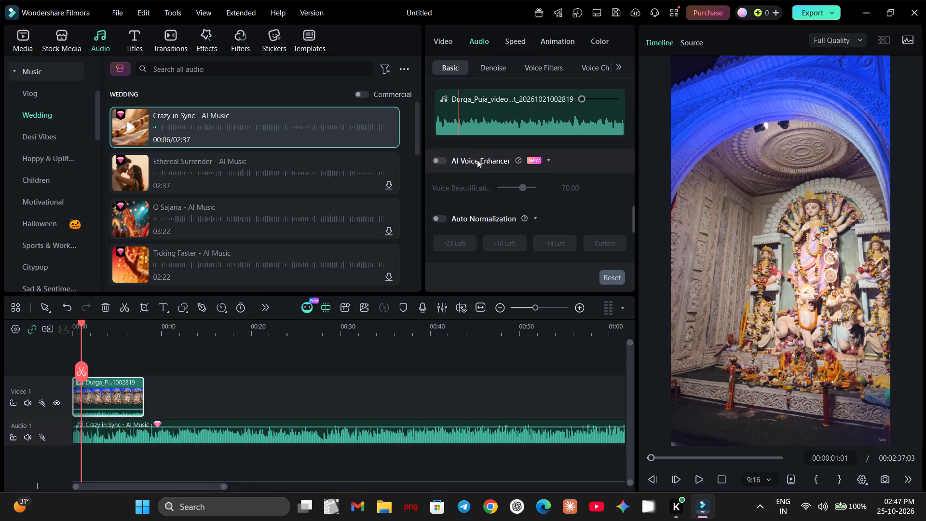
{"action": "left_click_drag", "start_coordinate": [580, 100], "coordinate": [613, 97]}
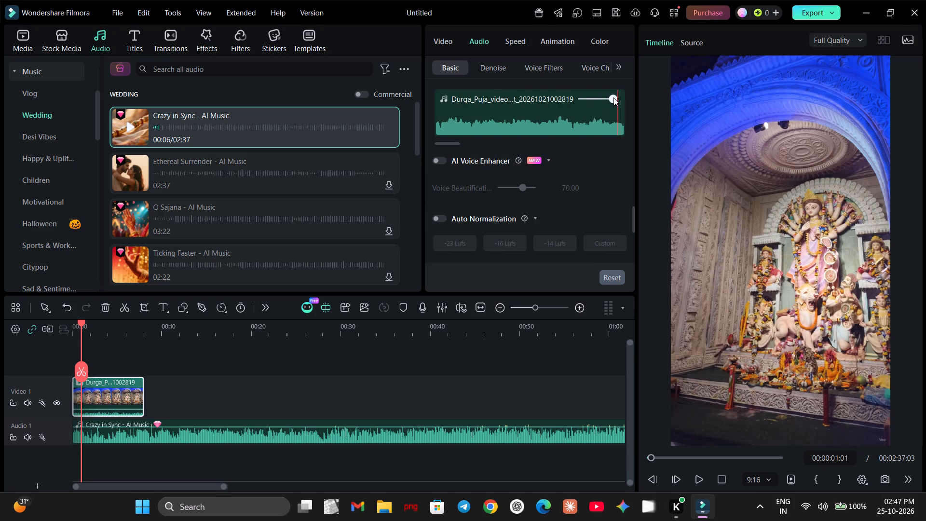
{"action": "left_click_drag", "start_coordinate": [613, 97], "coordinate": [548, 104]}
{"action": "scroll", "coordinate": [488, 181], "scroll_direction": "down", "scroll_amount": 4}
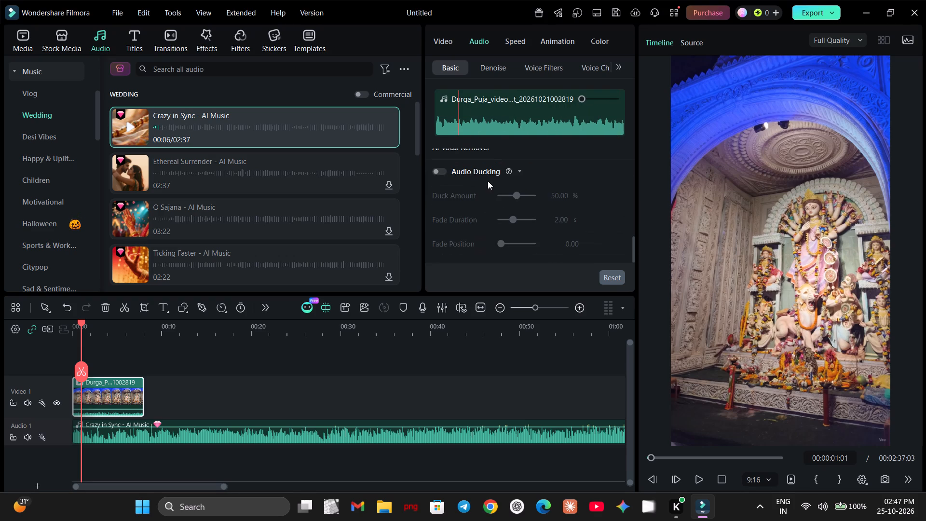
{"action": "scroll", "coordinate": [490, 189], "scroll_direction": "down", "scroll_amount": 6}
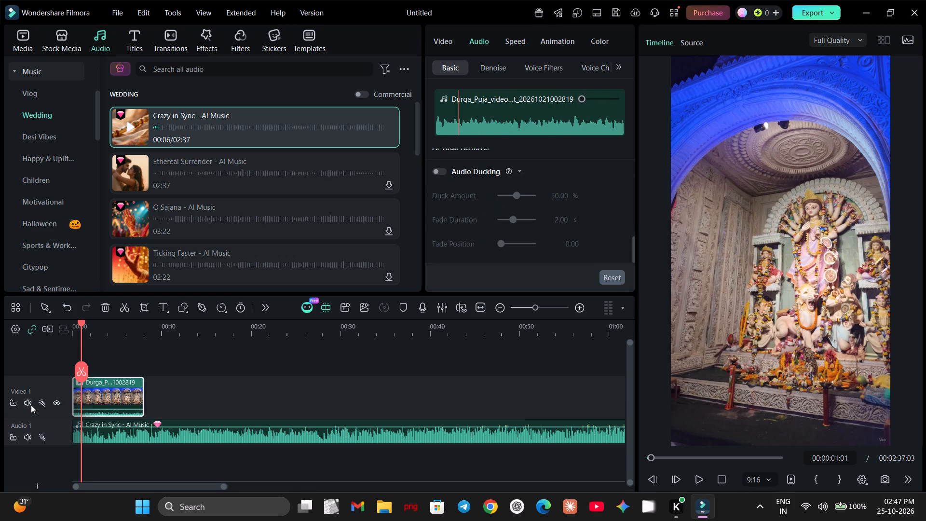
{"action": "left_click", "coordinate": [31, 405]}
Play the timeline from the start and split both the video and the music at about 00:00:02:01.
{"action": "left_click_drag", "start_coordinate": [87, 369], "coordinate": [71, 371]}
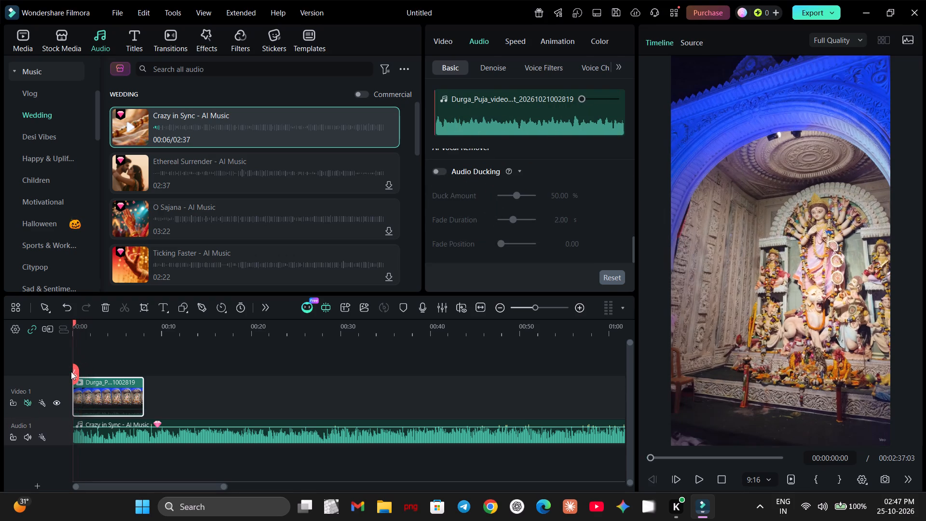
{"action": "left_click", "coordinate": [103, 356]}
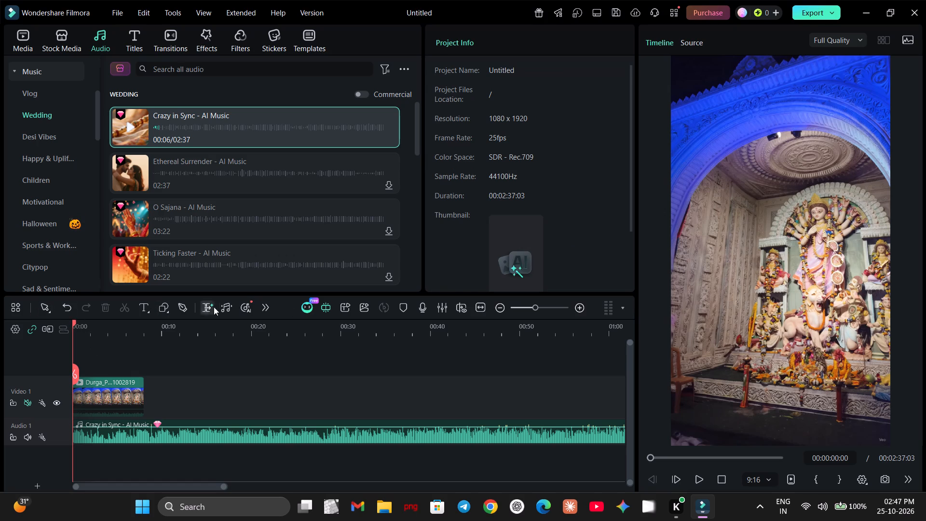
{"action": "key", "text": "space"}
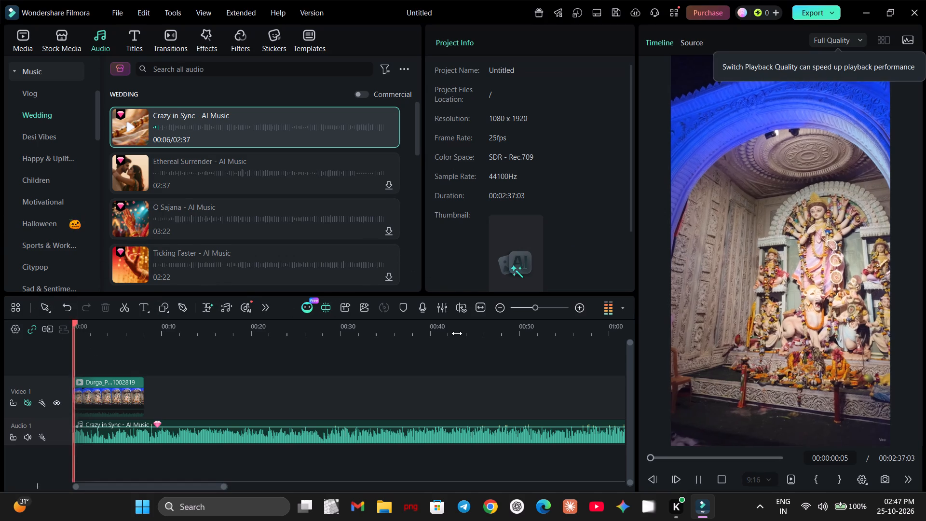
{"action": "key", "text": "space"}
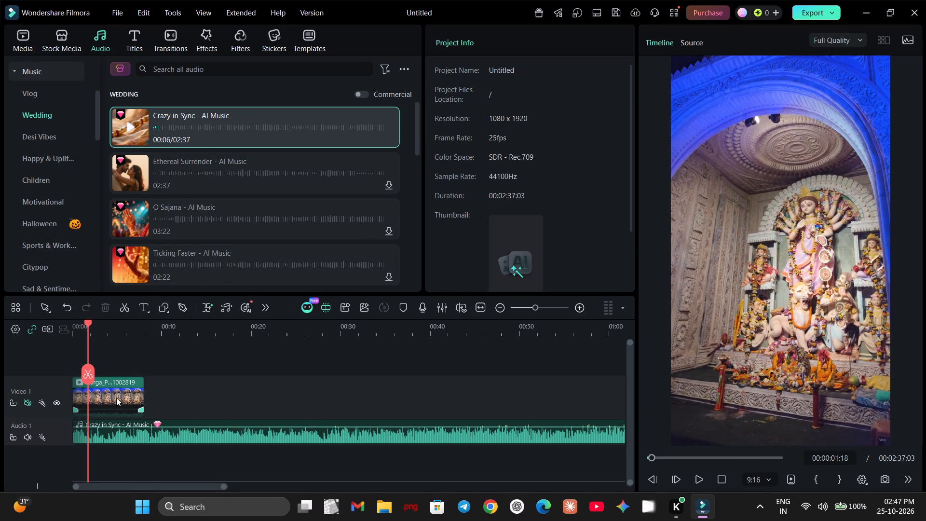
{"action": "key", "text": "space"}
{"action": "key", "text": "space"}
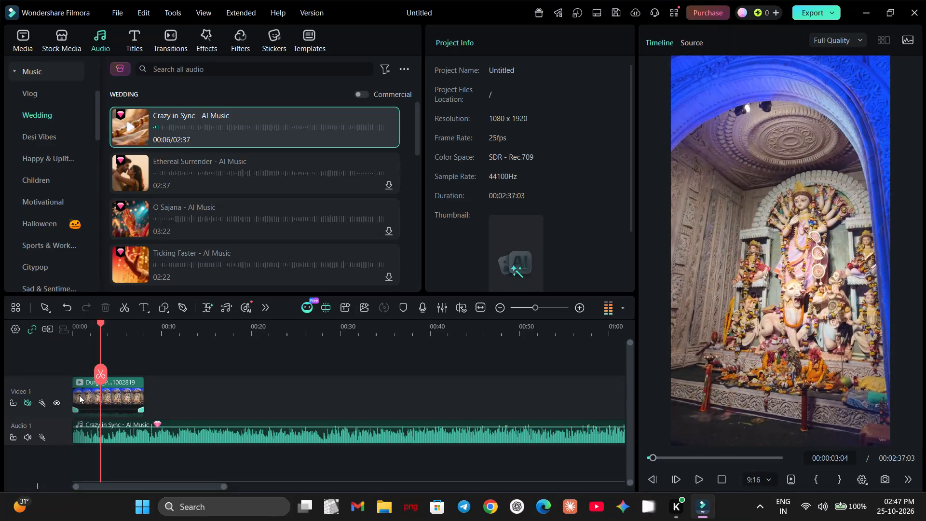
{"action": "left_click_drag", "start_coordinate": [99, 374], "coordinate": [92, 375]}
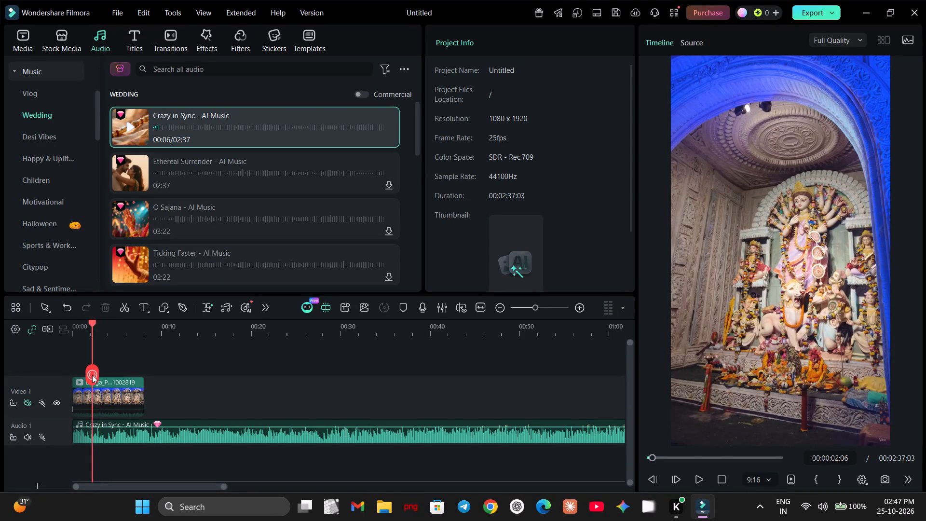
{"action": "left_click_drag", "start_coordinate": [92, 375], "coordinate": [90, 376]}
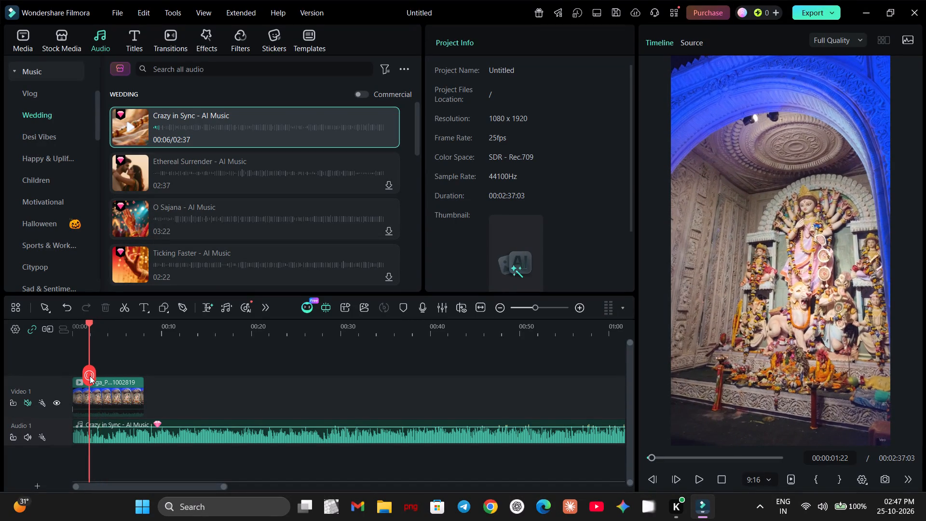
{"action": "left_click_drag", "start_coordinate": [90, 376], "coordinate": [90, 378]}
{"action": "left_click_drag", "start_coordinate": [90, 378], "coordinate": [91, 396]}
{"action": "left_click", "coordinate": [91, 396]}
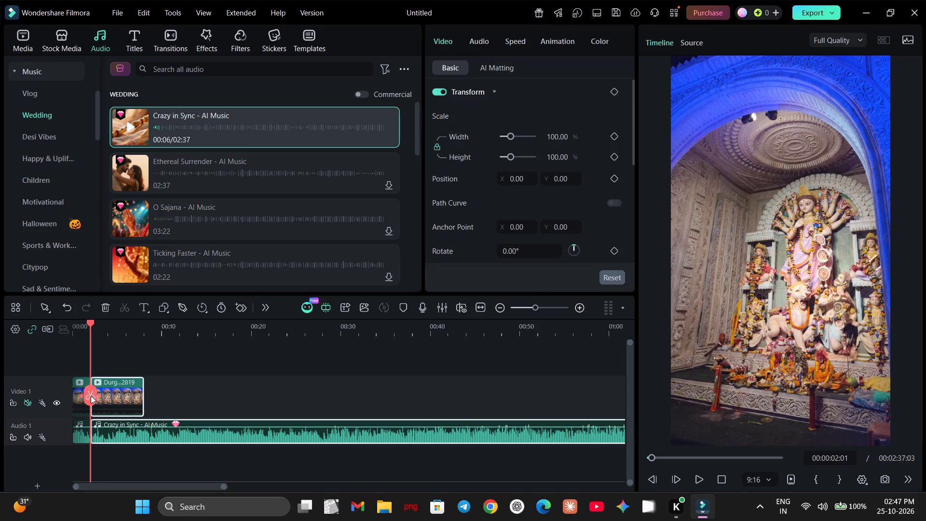
Split the video and music again at about 00:00:06:15, play past the clip's end, and return to the start.
{"action": "key", "text": "space"}
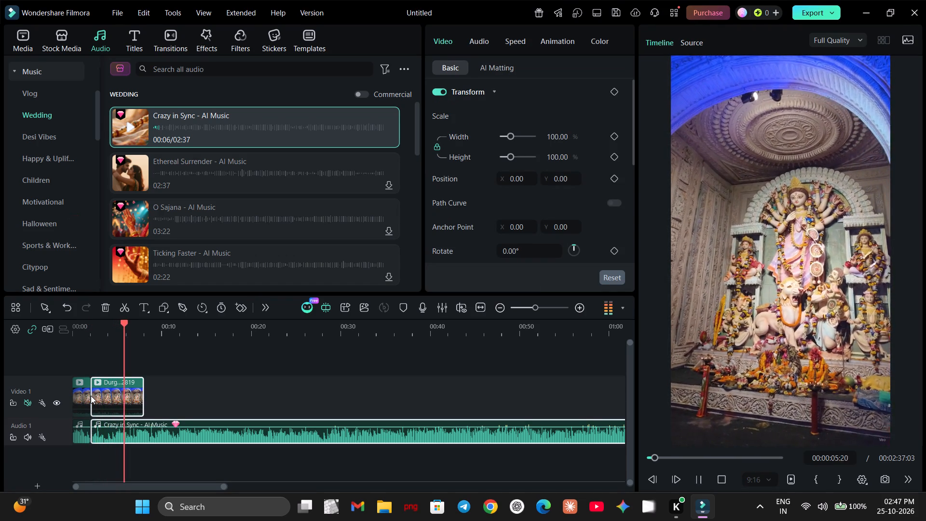
{"action": "key", "text": "space"}
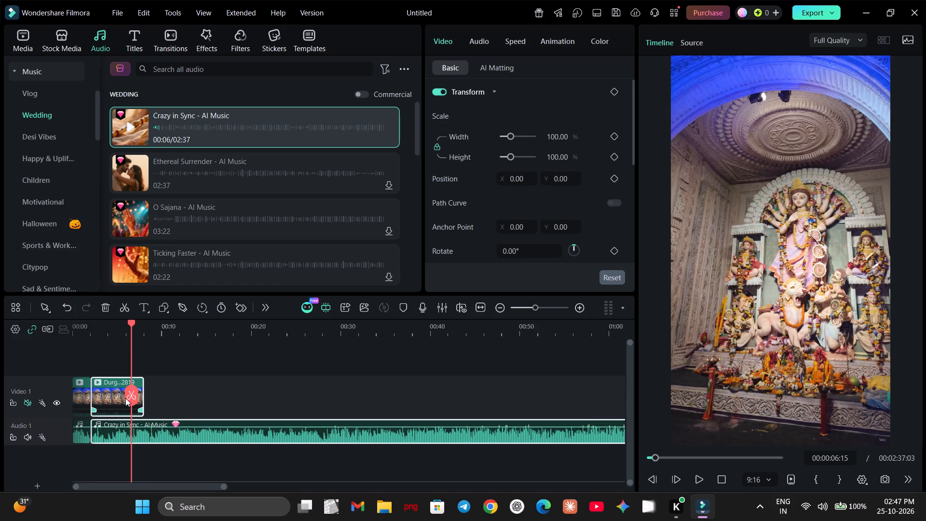
{"action": "left_click", "coordinate": [127, 397]}
{"action": "key", "text": "space"}
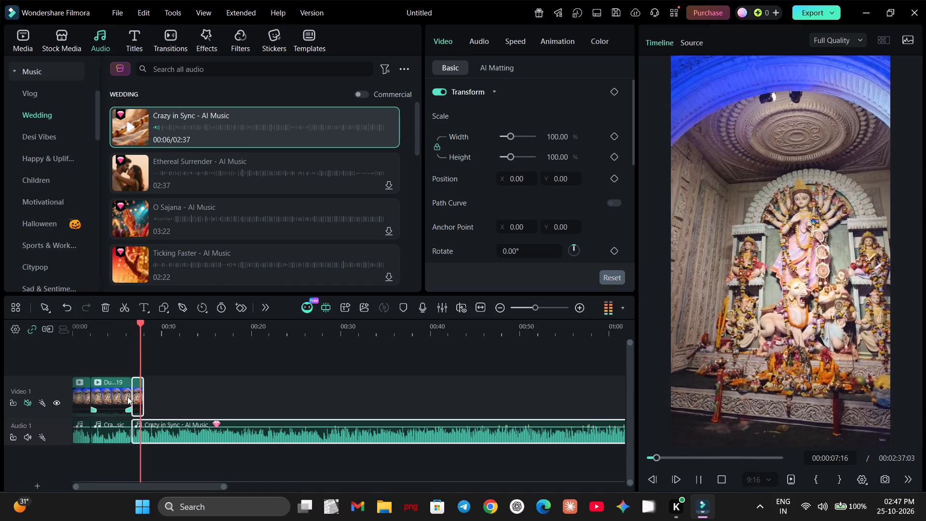
{"action": "key", "text": "space"}
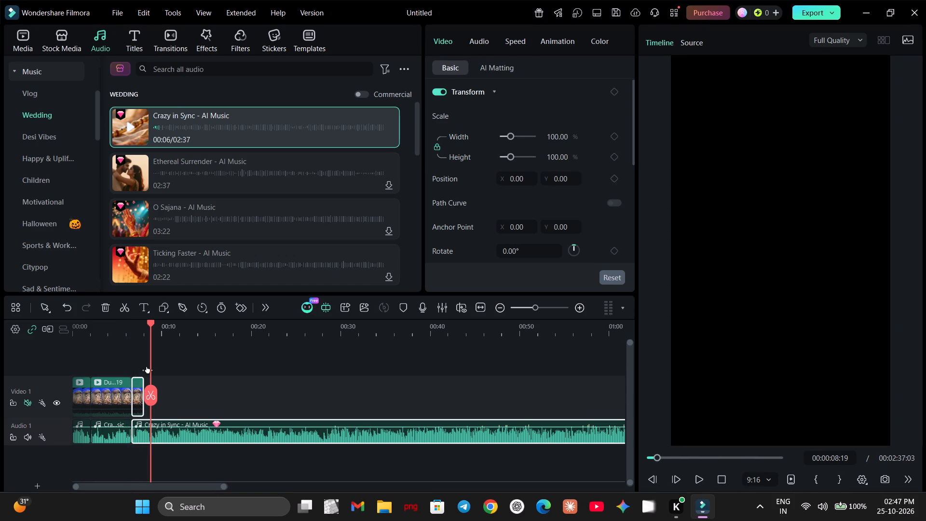
{"action": "left_click_drag", "start_coordinate": [152, 369], "coordinate": [58, 371]}
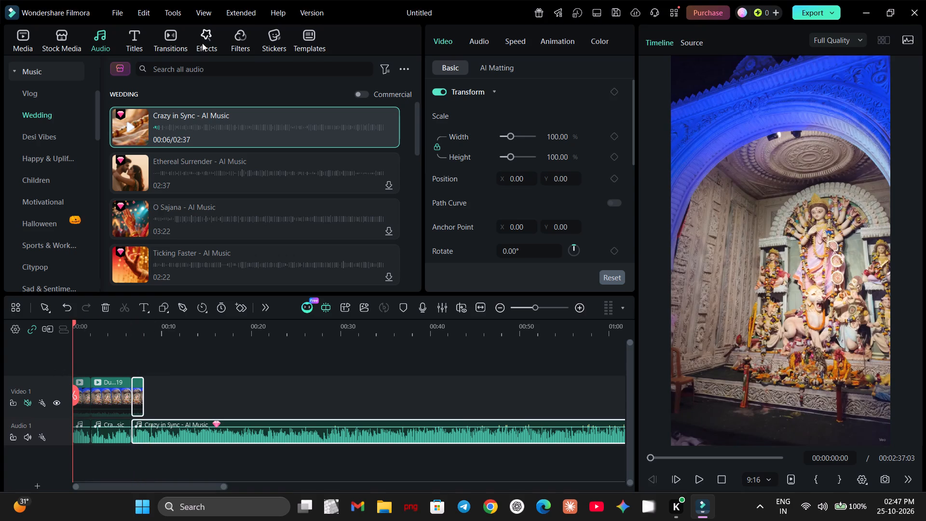
Preview the Trending transitions Fade and Dissolve, and apply Fade to the last Video 1 segment.
{"action": "left_click", "coordinate": [202, 43]}
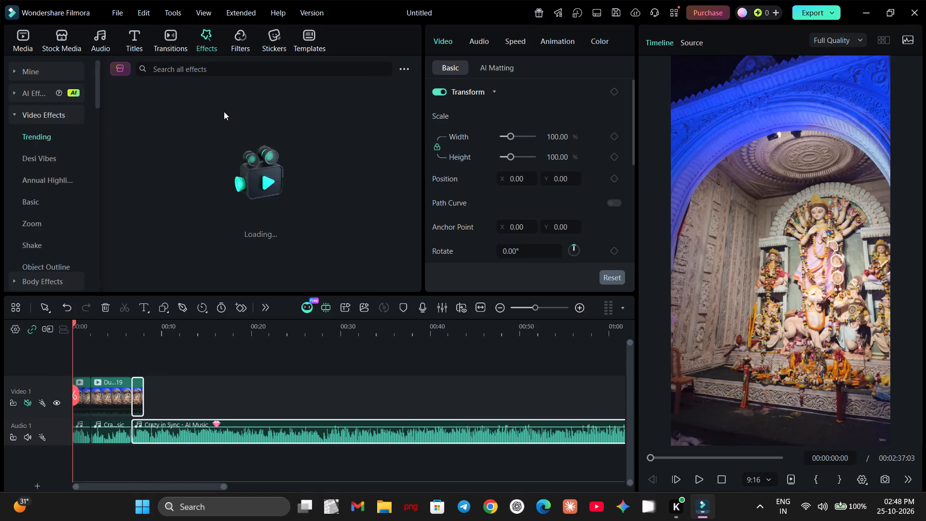
{"action": "left_click", "coordinate": [170, 42]}
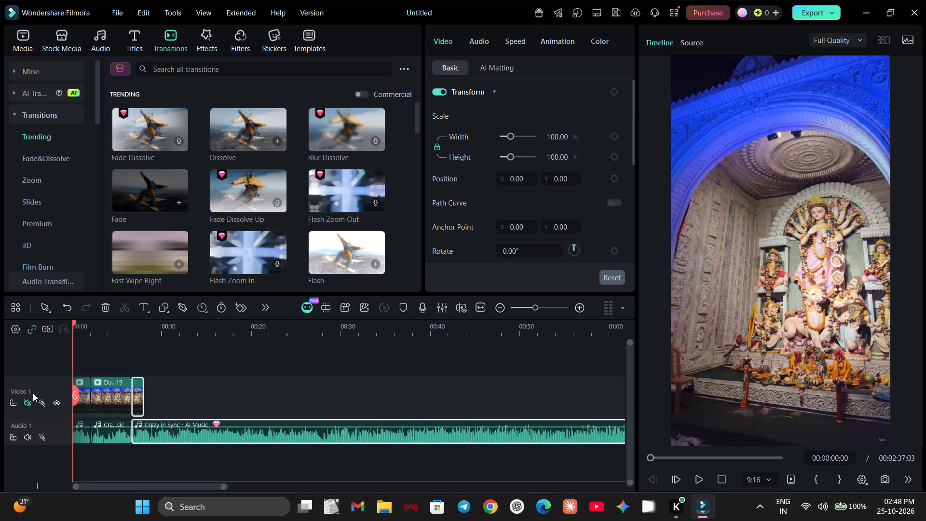
{"action": "left_click", "coordinate": [147, 194]}
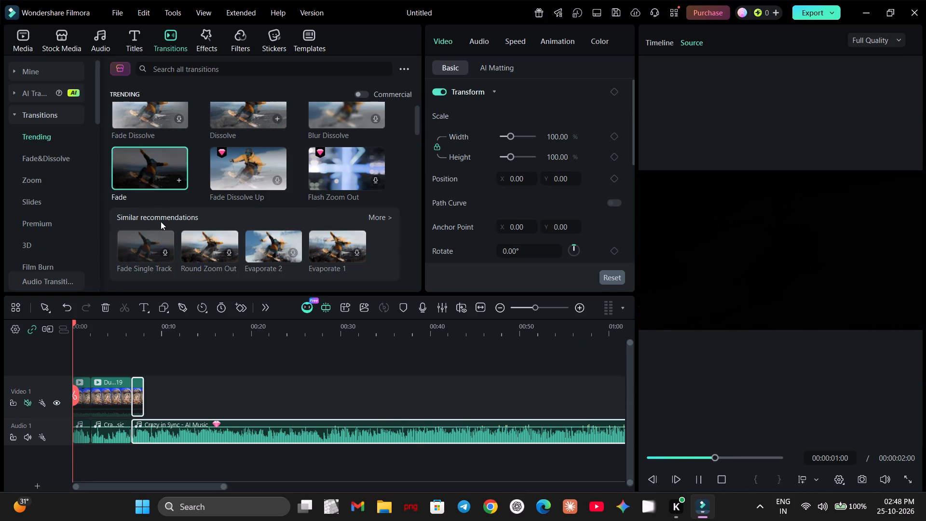
{"action": "left_click", "coordinate": [230, 125]}
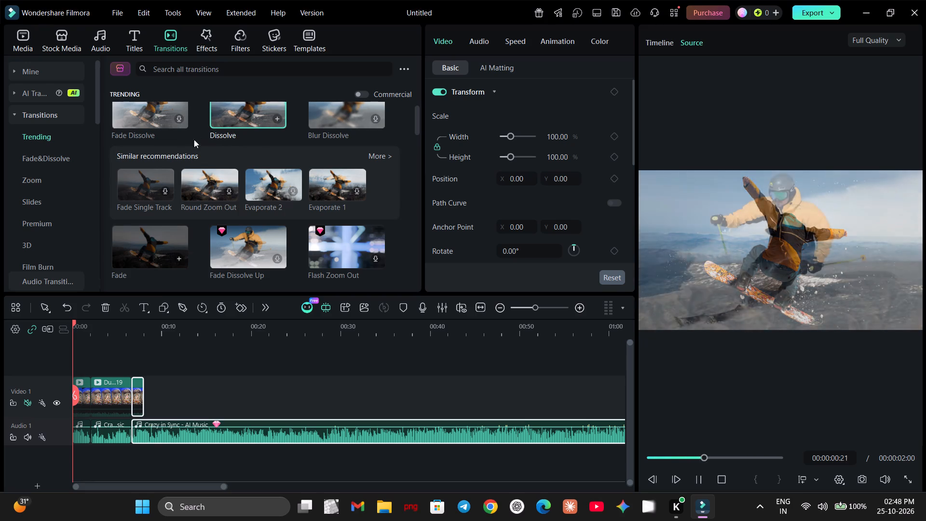
{"action": "left_click", "coordinate": [148, 260]}
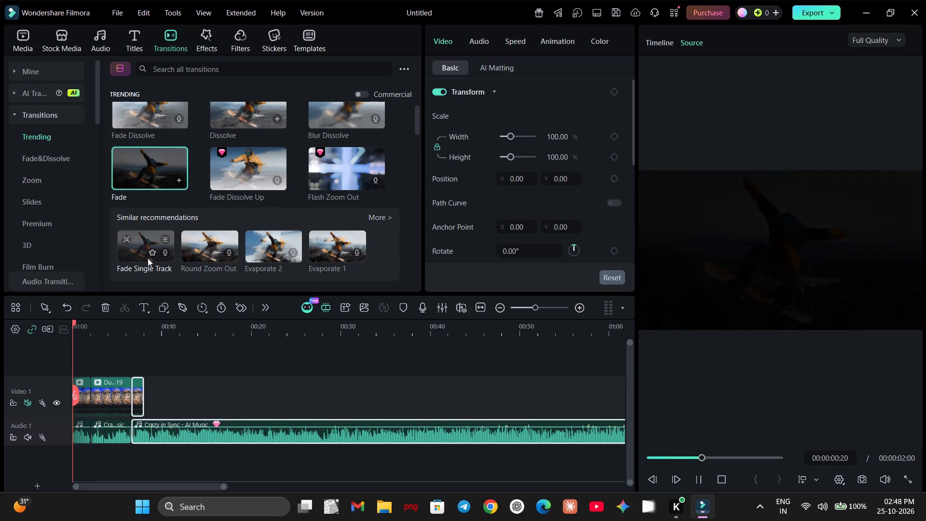
{"action": "scroll", "coordinate": [148, 245], "scroll_direction": "down", "scroll_amount": 1}
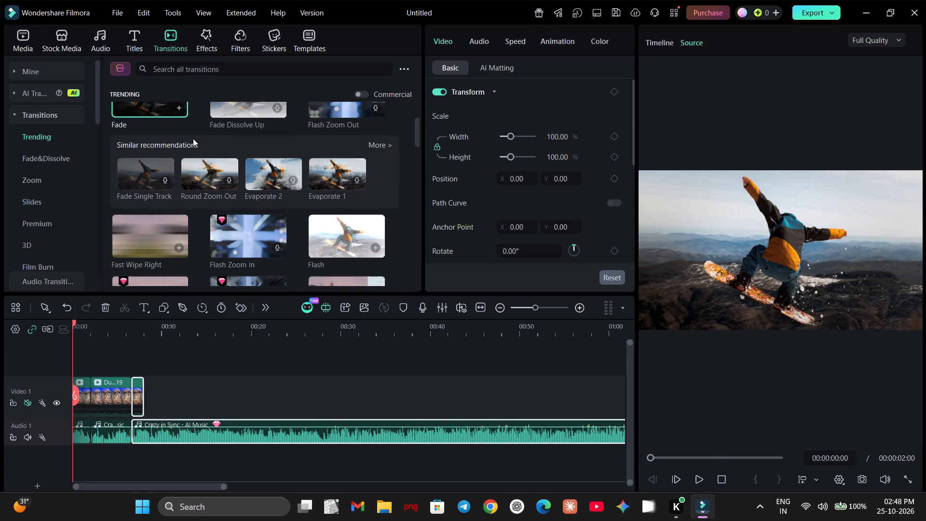
{"action": "left_click", "coordinate": [179, 106]}
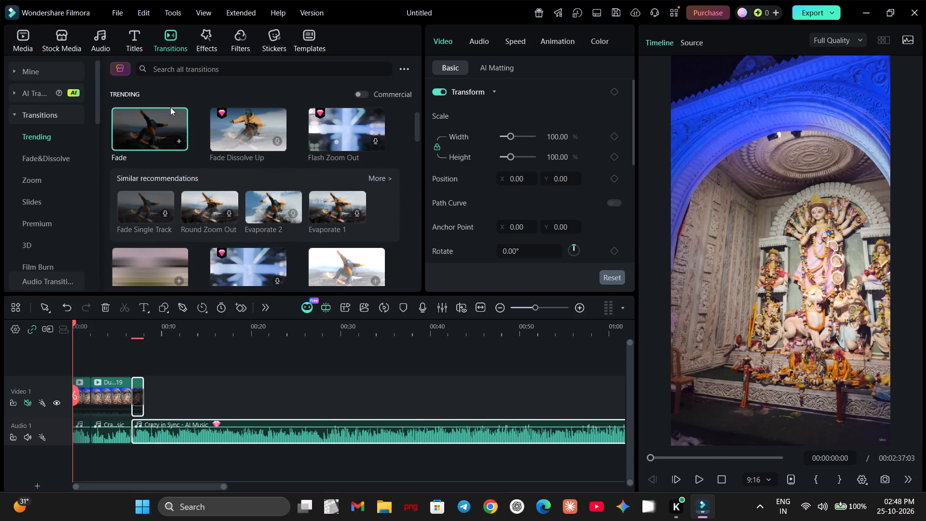
Add a Fade transition to the first Video 1 segment and shift it to overlap the cut with the second segment.
{"action": "left_click_drag", "start_coordinate": [134, 128], "coordinate": [79, 376]}
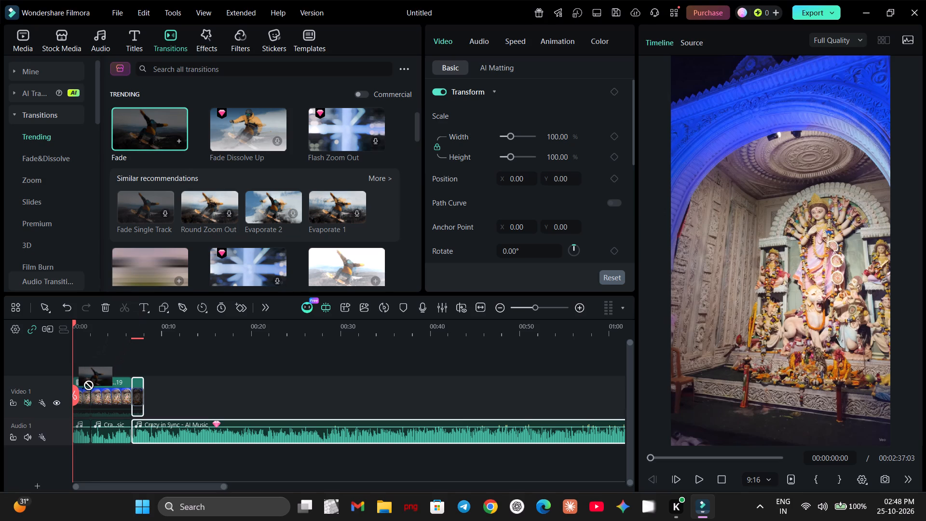
{"action": "left_click_drag", "start_coordinate": [79, 376], "coordinate": [81, 389]}
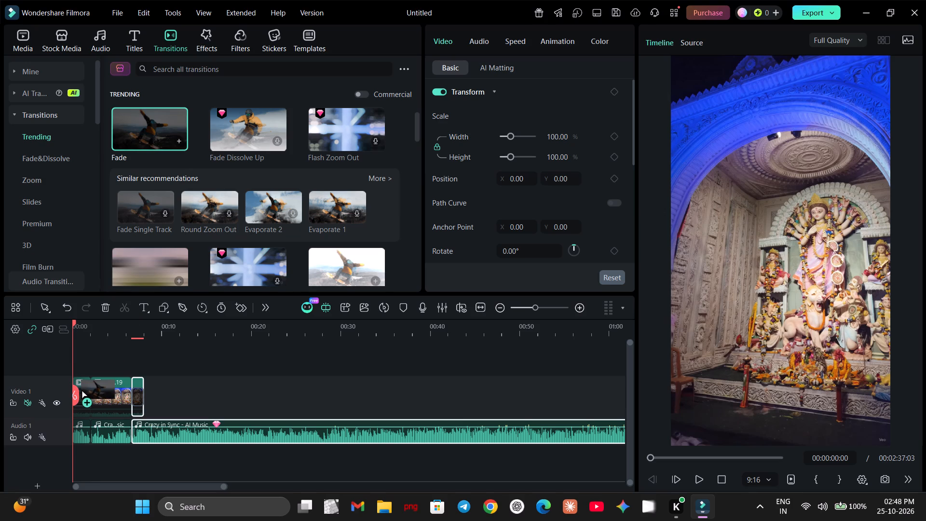
{"action": "left_click_drag", "start_coordinate": [81, 389], "coordinate": [81, 390]}
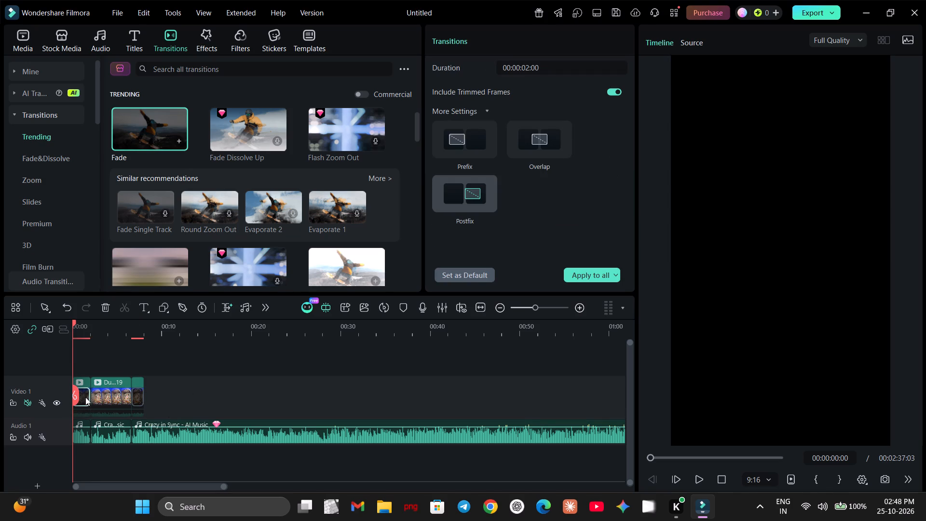
{"action": "left_click_drag", "start_coordinate": [85, 397], "coordinate": [92, 398]}
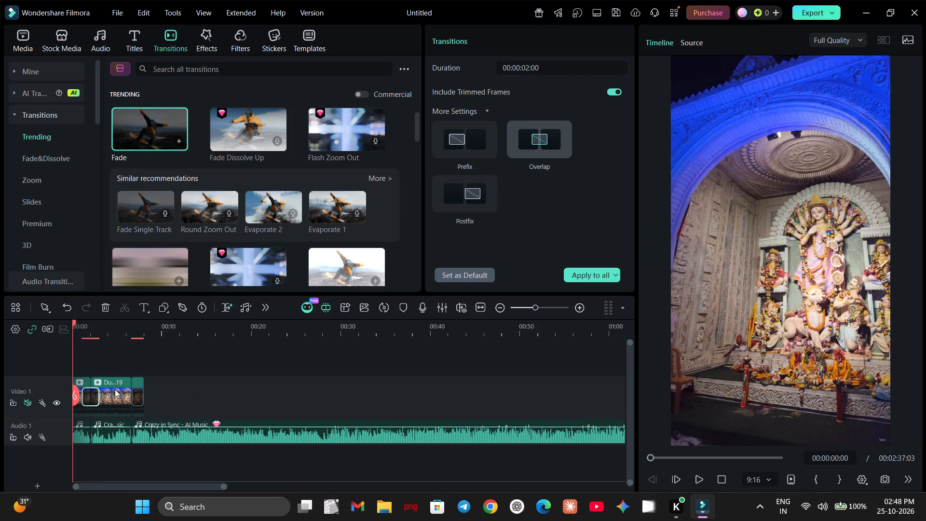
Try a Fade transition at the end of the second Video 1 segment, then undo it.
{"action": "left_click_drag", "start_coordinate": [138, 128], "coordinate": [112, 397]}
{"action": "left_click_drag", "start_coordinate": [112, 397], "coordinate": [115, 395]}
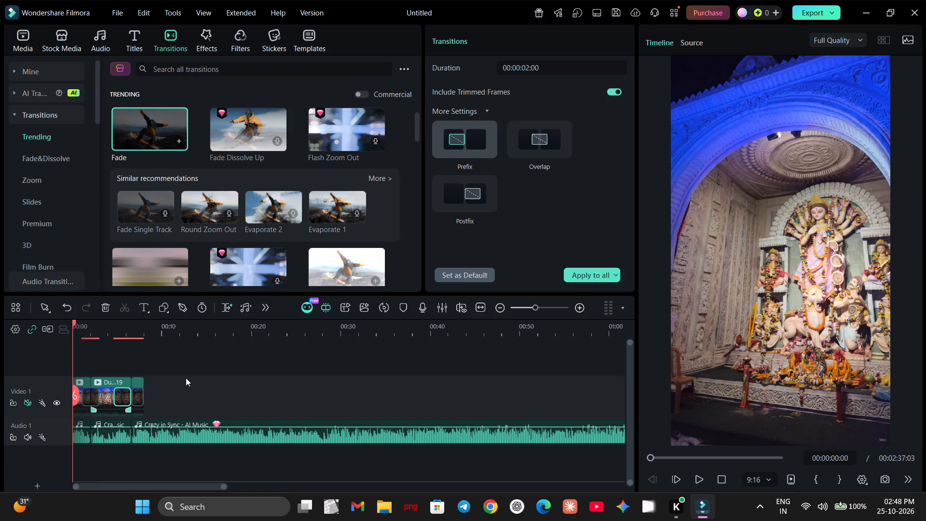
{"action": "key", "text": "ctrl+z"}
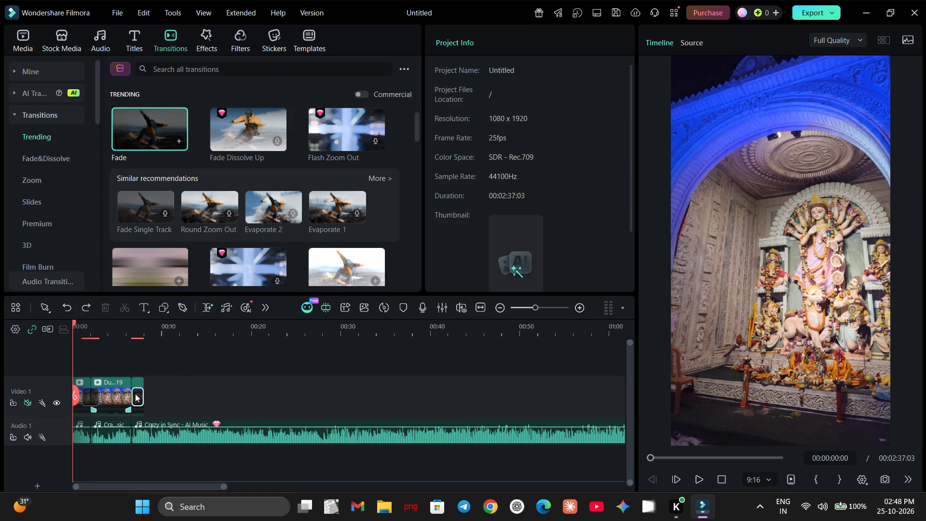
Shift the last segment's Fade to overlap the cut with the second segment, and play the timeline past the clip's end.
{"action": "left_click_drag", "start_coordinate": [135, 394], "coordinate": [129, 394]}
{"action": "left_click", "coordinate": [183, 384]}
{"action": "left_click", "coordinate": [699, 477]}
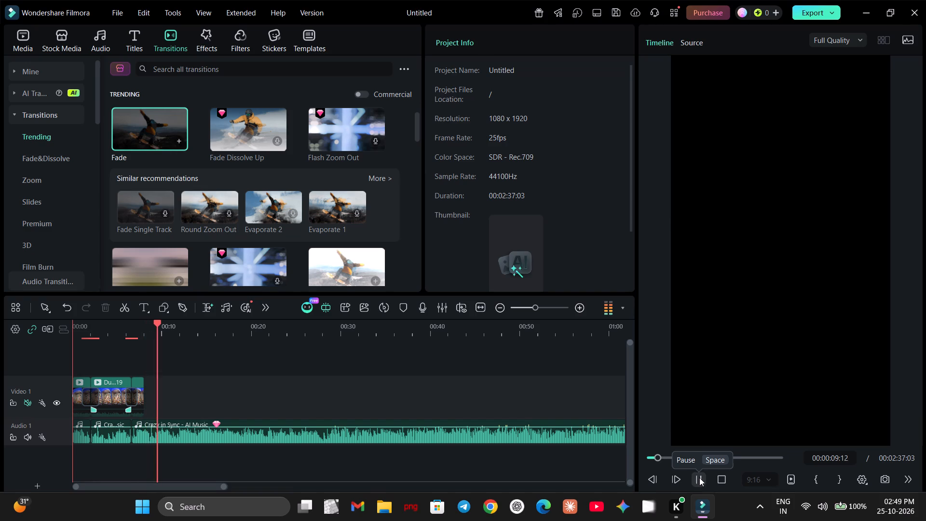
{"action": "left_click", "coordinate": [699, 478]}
Move the last Durga Puja segment to about 00:00:21 and insert the Subtle_camera_pan clip after the second segment, keeping 1080x1920 25fps.
{"action": "left_click", "coordinate": [30, 37]}
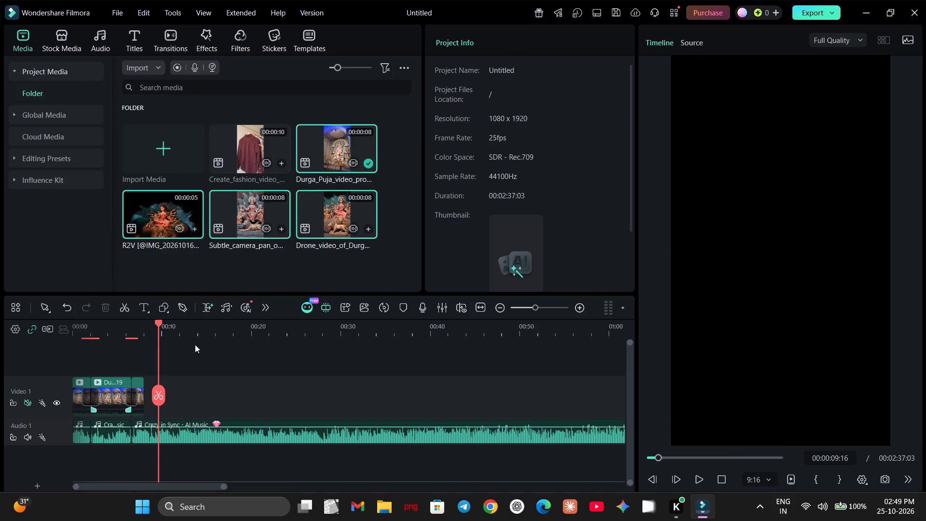
{"action": "left_click", "coordinate": [141, 381]}
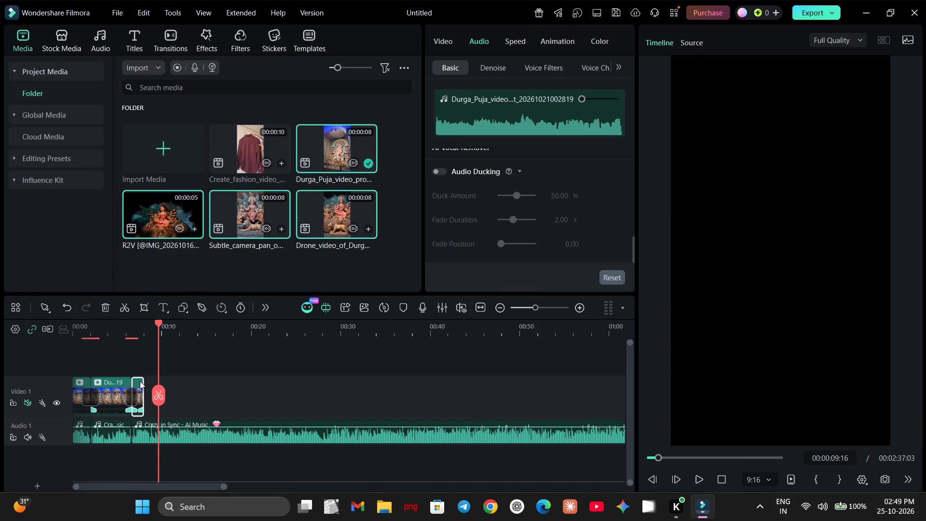
{"action": "left_click_drag", "start_coordinate": [140, 381], "coordinate": [271, 392]}
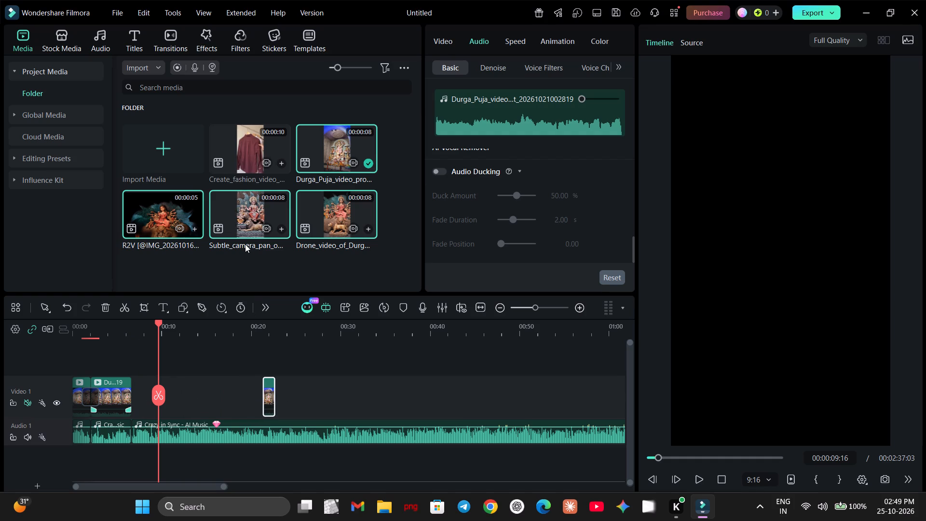
{"action": "left_click", "coordinate": [280, 227]}
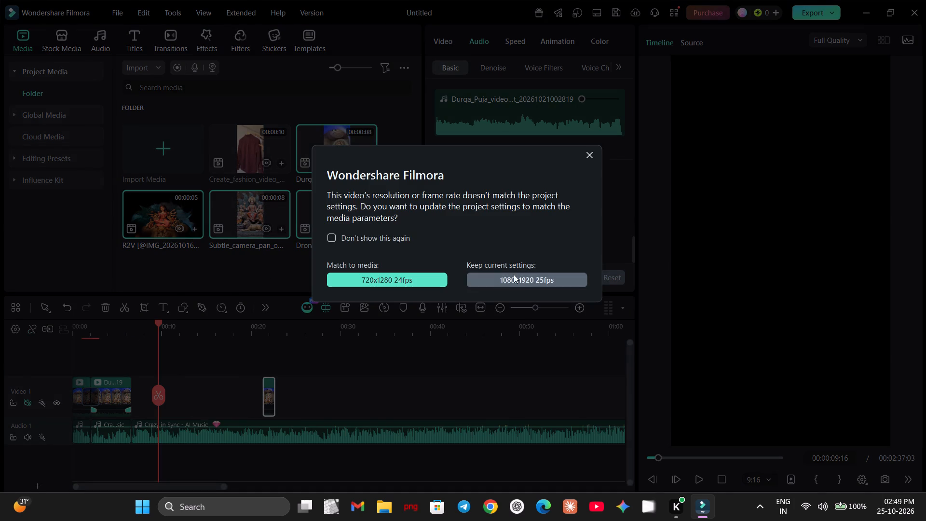
{"action": "left_click", "coordinate": [514, 275]}
{"action": "left_click_drag", "start_coordinate": [187, 382], "coordinate": [166, 384]}
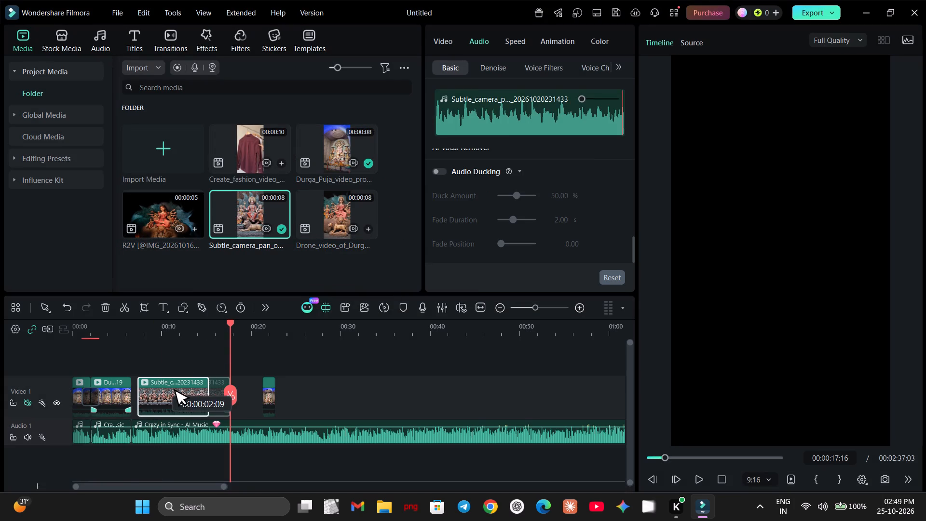
{"action": "left_click_drag", "start_coordinate": [166, 384], "coordinate": [160, 384]}
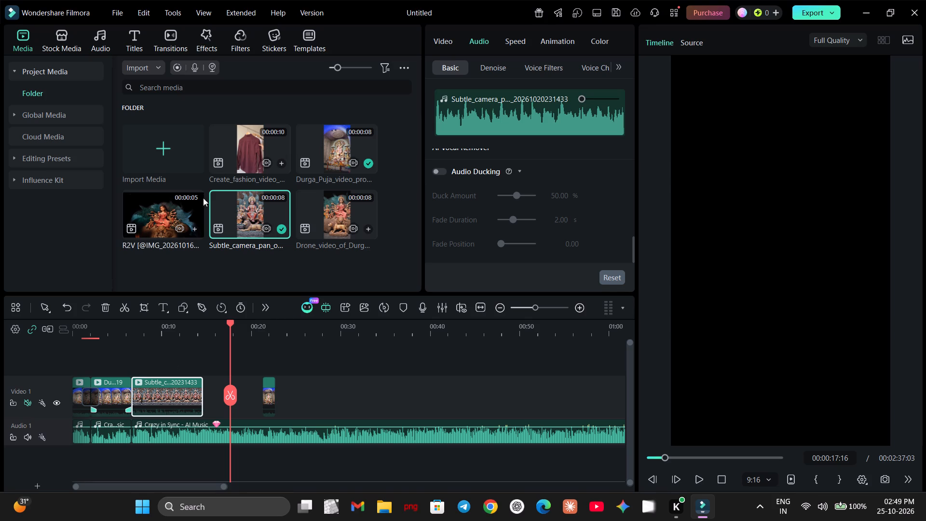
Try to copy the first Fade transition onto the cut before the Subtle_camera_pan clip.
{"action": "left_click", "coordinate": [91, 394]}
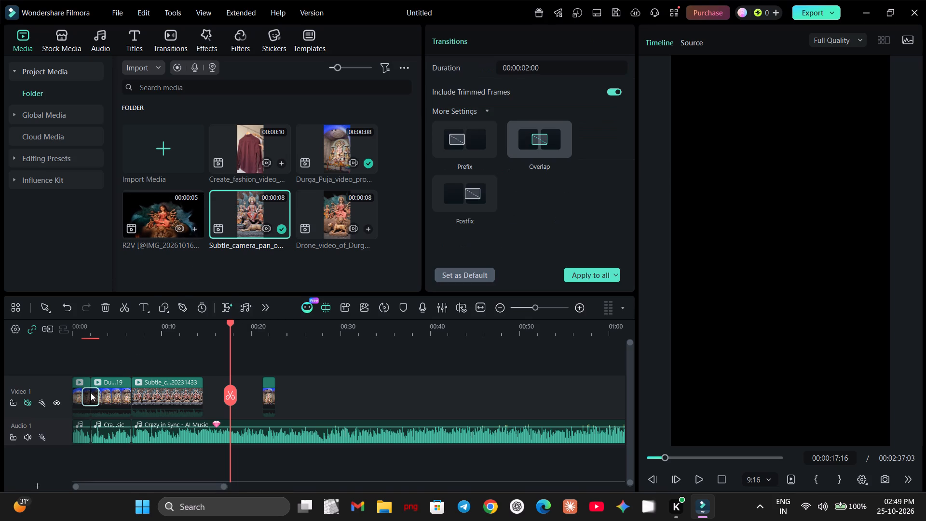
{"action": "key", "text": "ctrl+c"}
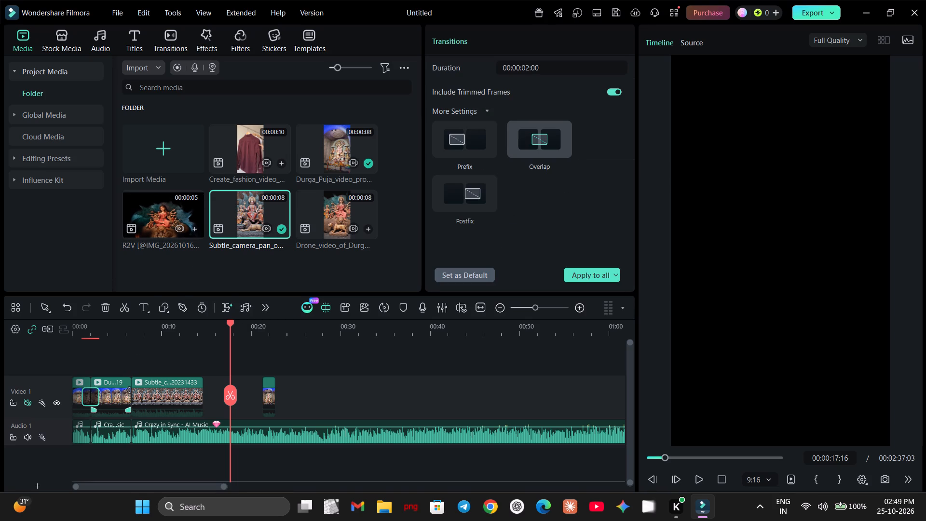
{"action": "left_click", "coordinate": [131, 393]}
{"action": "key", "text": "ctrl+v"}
Apply a Trending Fade transition overlapping the cut between the second Durga Puja segment and the Subtle_camera_pan clip.
{"action": "left_click", "coordinate": [175, 47]}
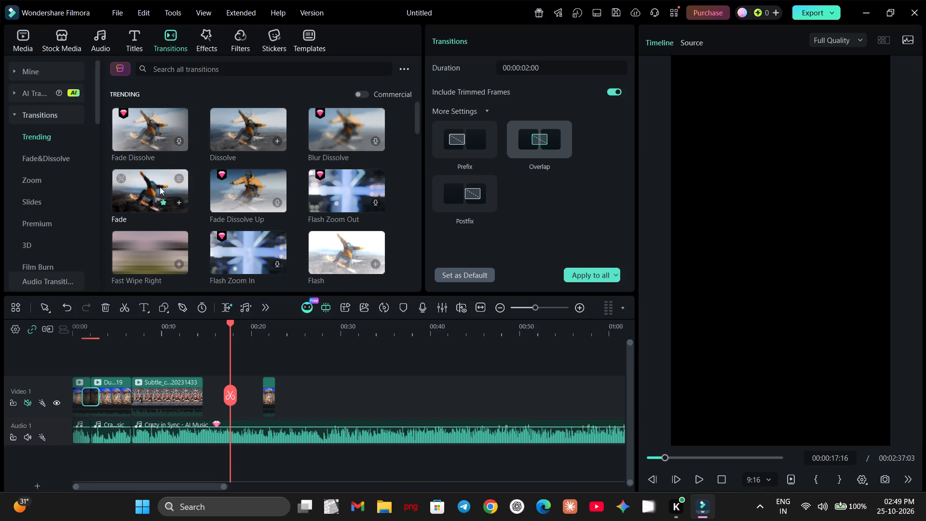
{"action": "left_click_drag", "start_coordinate": [146, 193], "coordinate": [134, 309]}
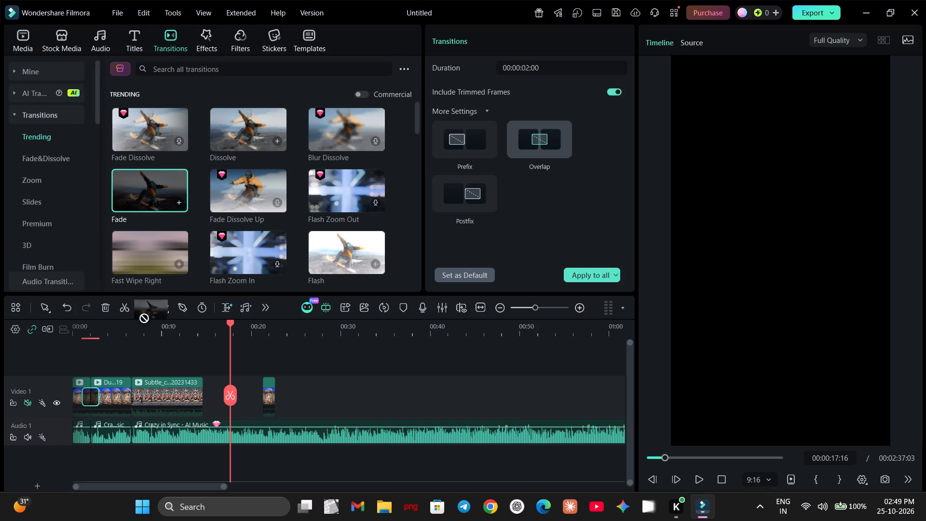
{"action": "left_click_drag", "start_coordinate": [134, 309], "coordinate": [127, 392]}
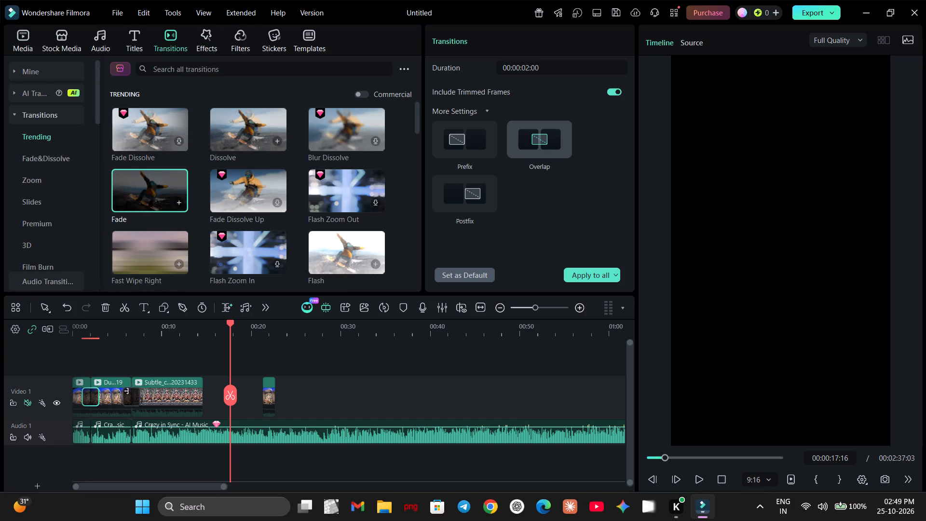
Play from just after the Subtle_camera_pan clip's start and split the video and music at about 00:00:09:22.
{"action": "left_click_drag", "start_coordinate": [226, 392], "coordinate": [140, 395]}
{"action": "key", "text": "space"}
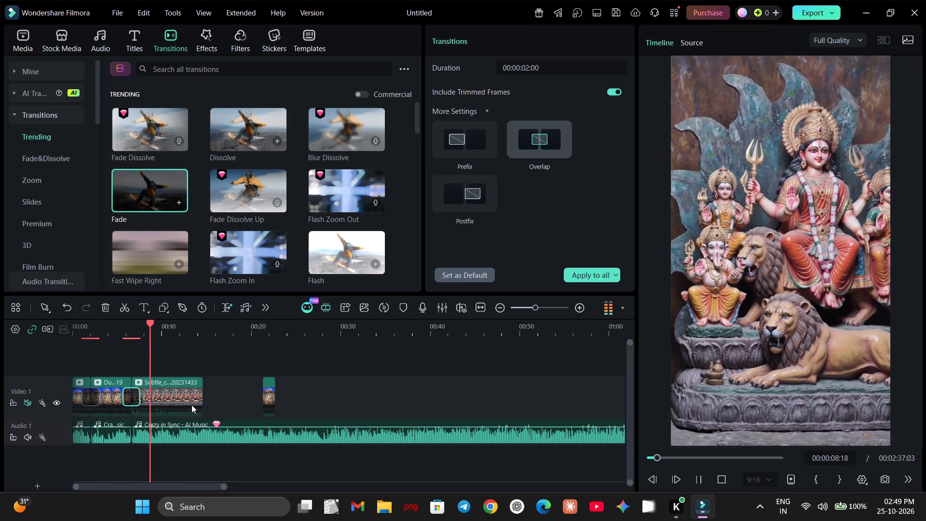
{"action": "key", "text": "space"}
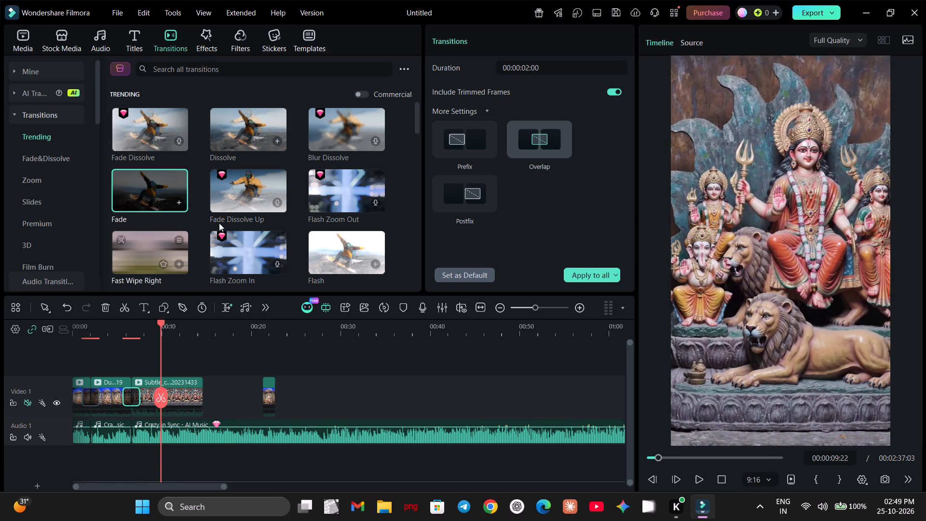
{"action": "left_click", "coordinate": [160, 395]}
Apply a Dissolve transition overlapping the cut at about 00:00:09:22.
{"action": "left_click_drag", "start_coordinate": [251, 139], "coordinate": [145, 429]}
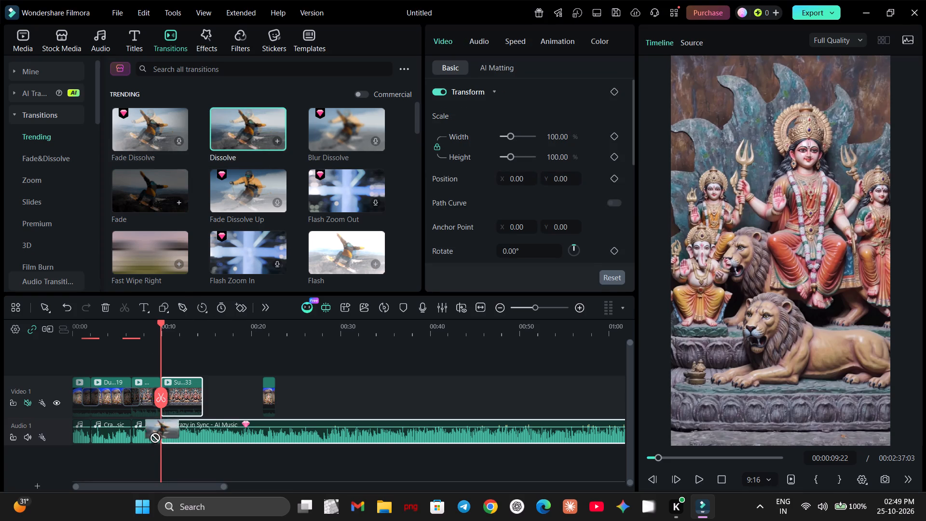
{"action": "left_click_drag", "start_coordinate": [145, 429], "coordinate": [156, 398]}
Split the video and music at about 00:00:11:24, apply Fade at that video cut, and play to about 00:00:15:05.
{"action": "key", "text": "space"}
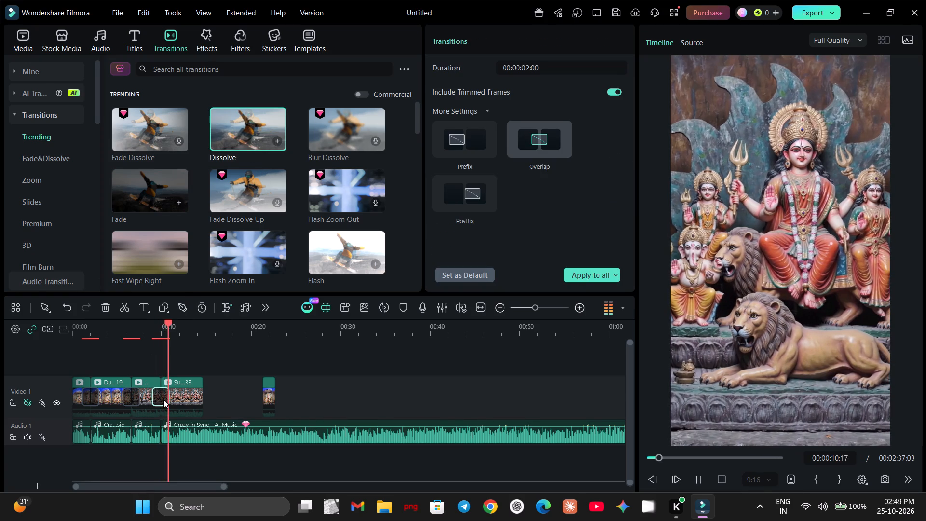
{"action": "key", "text": "space"}
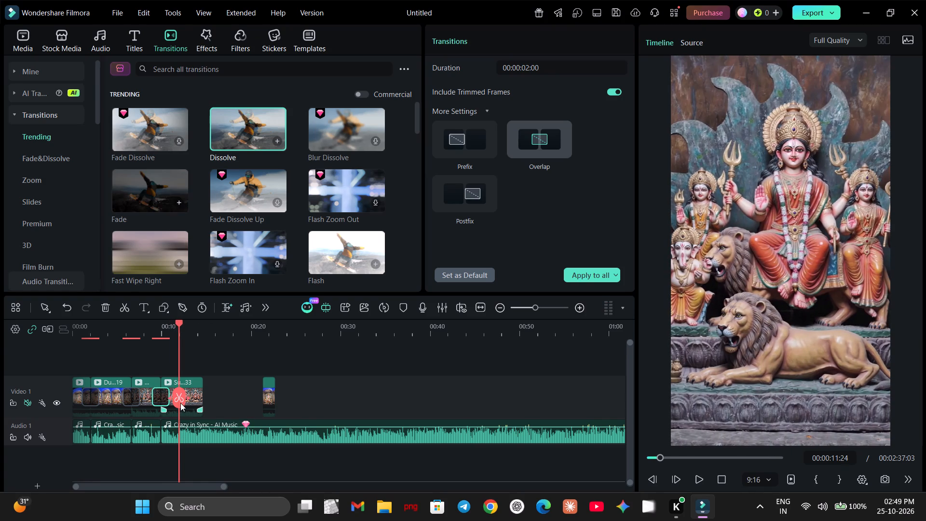
{"action": "left_click", "coordinate": [180, 398]}
{"action": "left_click_drag", "start_coordinate": [149, 197], "coordinate": [177, 388]}
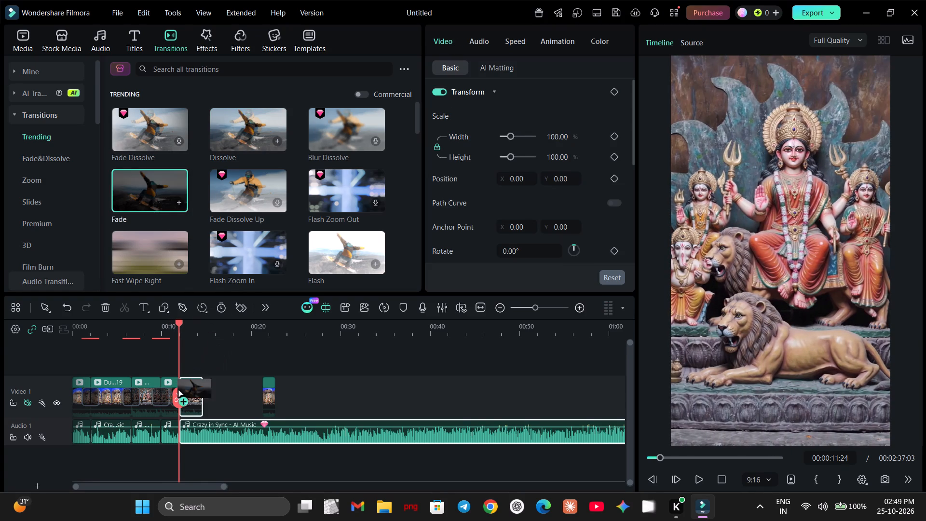
{"action": "left_click_drag", "start_coordinate": [177, 388], "coordinate": [177, 397]}
{"action": "key", "text": "space"}
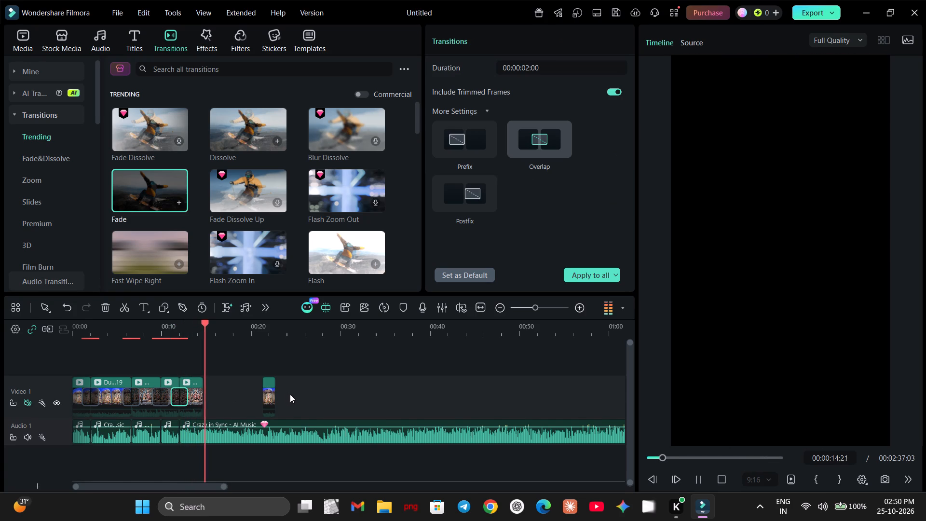
{"action": "key", "text": "space"}
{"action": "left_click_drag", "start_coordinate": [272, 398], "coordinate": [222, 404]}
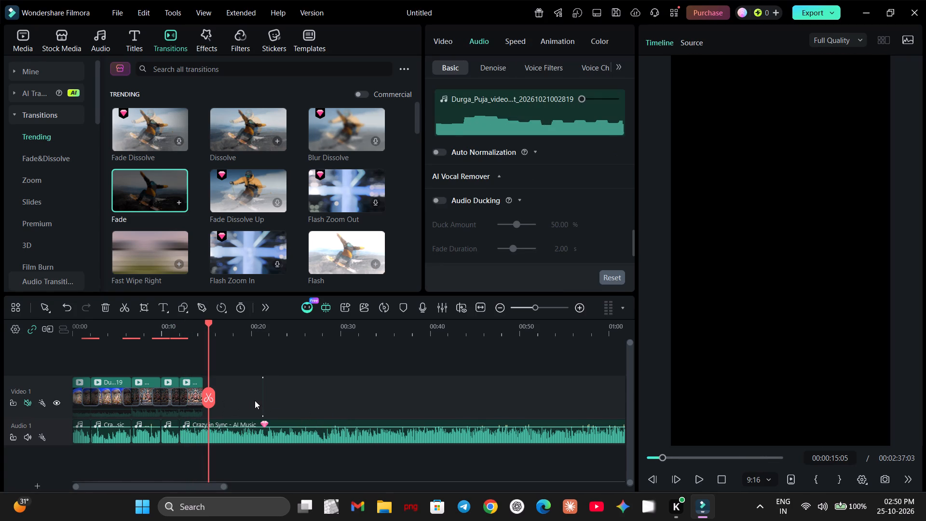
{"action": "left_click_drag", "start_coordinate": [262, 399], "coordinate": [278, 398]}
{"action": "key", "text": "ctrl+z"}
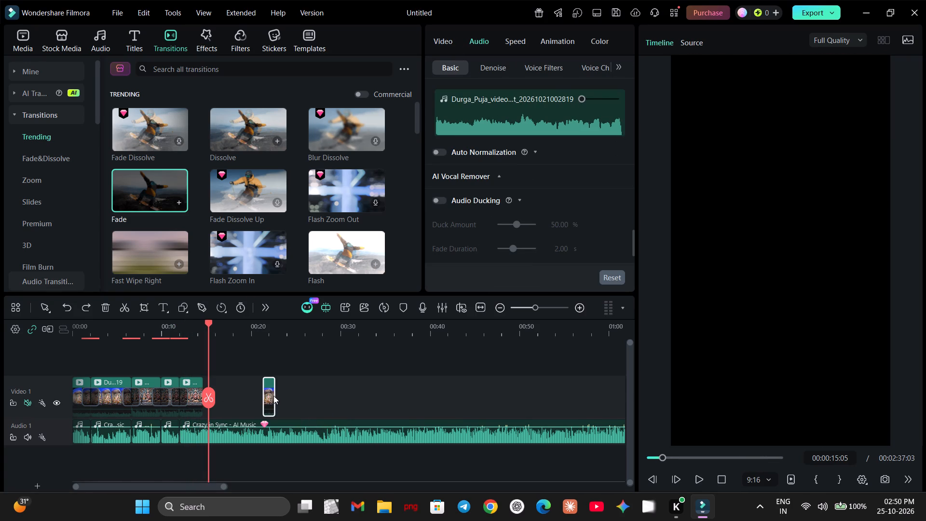
Move the separate Durga Puja segment directly after the last Subtle_camera_pan segment and add a Fade transition at their cut.
{"action": "left_click_drag", "start_coordinate": [269, 396], "coordinate": [214, 401]}
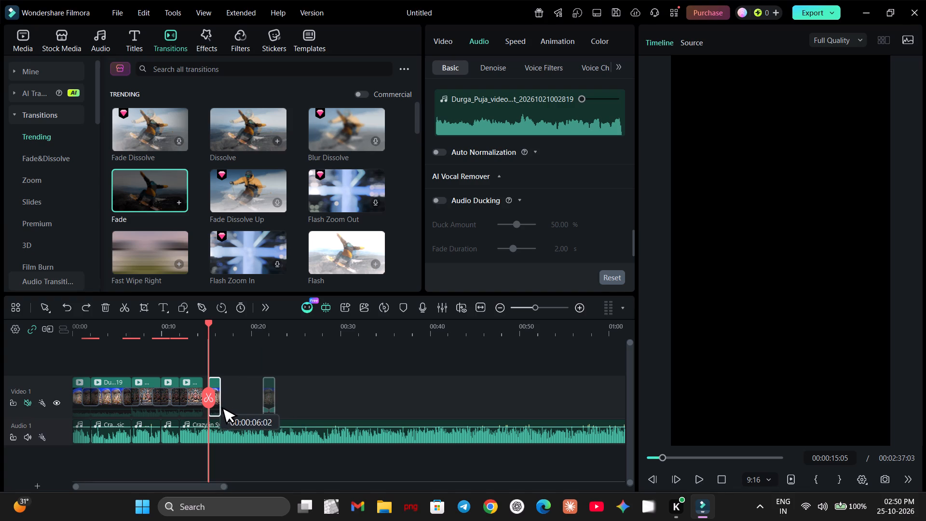
{"action": "left_click_drag", "start_coordinate": [214, 401], "coordinate": [208, 400]}
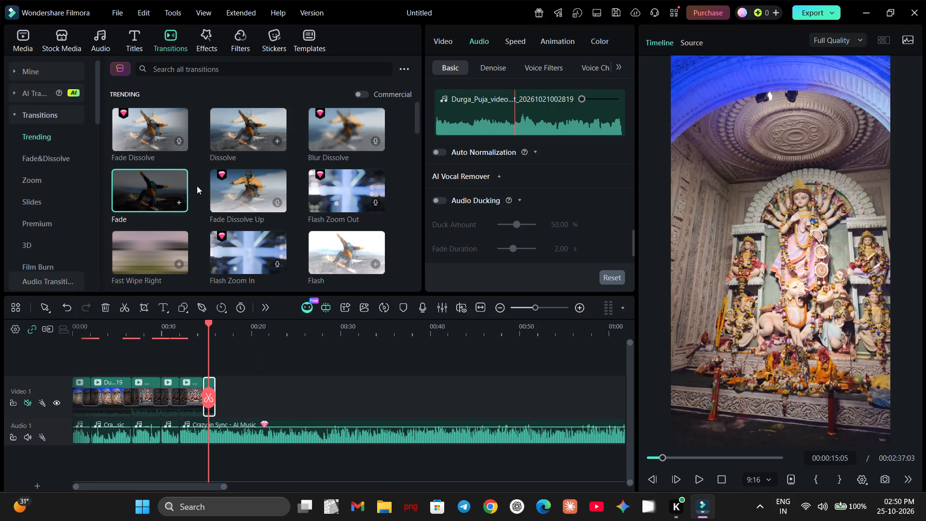
{"action": "left_click_drag", "start_coordinate": [141, 201], "coordinate": [201, 391]}
{"action": "left_click", "coordinate": [238, 382]}
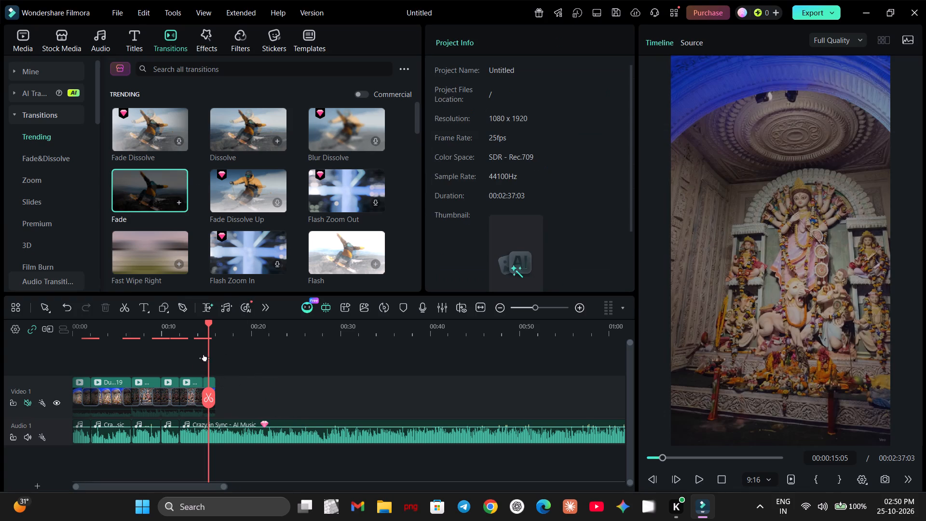
{"action": "left_click", "coordinate": [211, 356]}
Play the timeline from the start to review the transitions against the music.
{"action": "left_click_drag", "start_coordinate": [208, 388], "coordinate": [70, 396]}
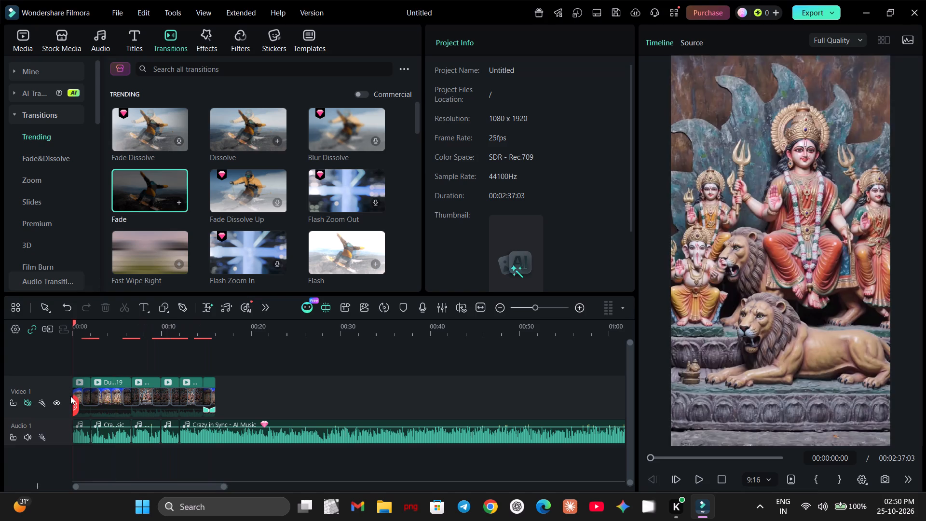
{"action": "left_click_drag", "start_coordinate": [70, 396], "coordinate": [70, 397]}
{"action": "key", "text": "space"}
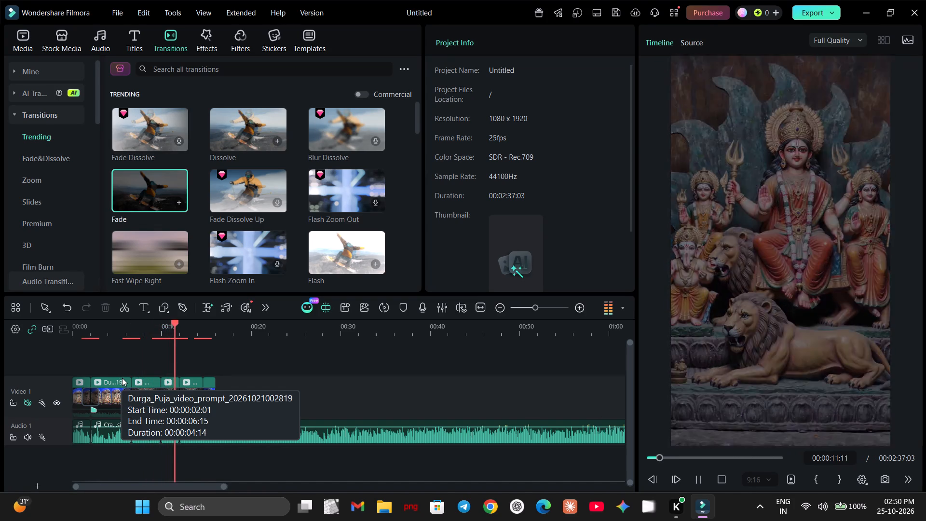
{"action": "left_click", "coordinate": [351, 394]}
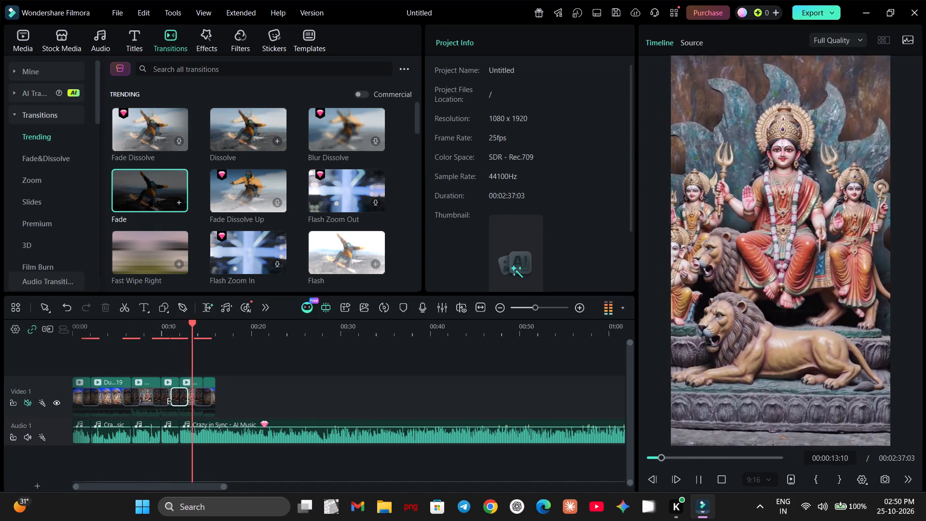
Delete the Dissolve transition at the cut near 00:00:09:22 and return to the transitions library.
{"action": "left_click", "coordinate": [165, 401]}
{"action": "right_click", "coordinate": [164, 400]}
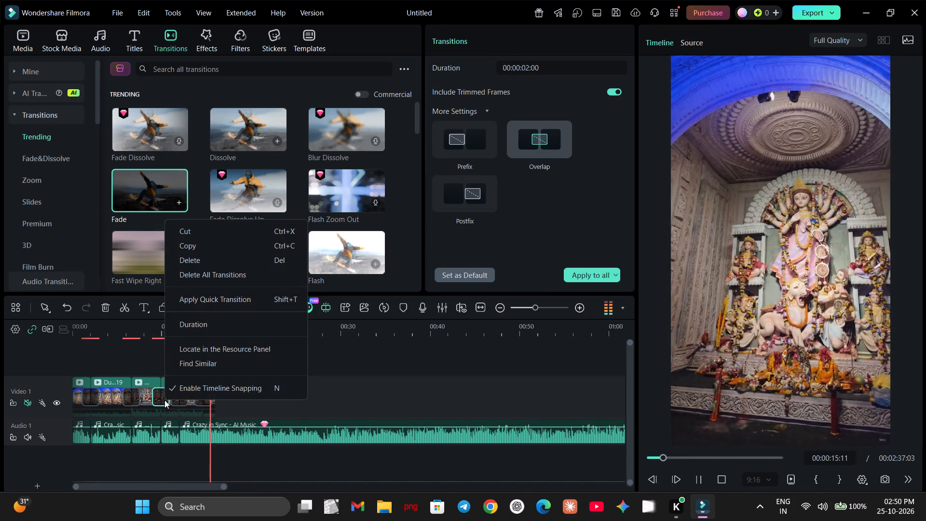
{"action": "left_click", "coordinate": [204, 262]}
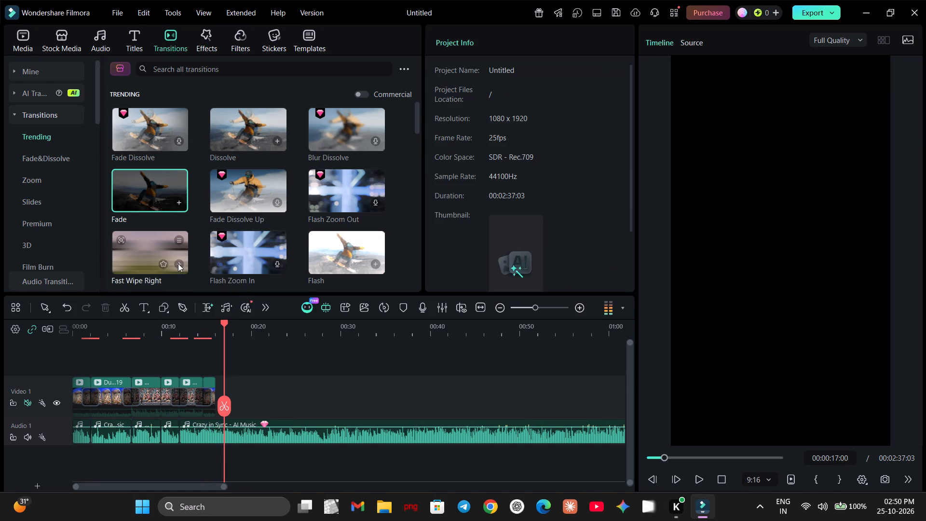
{"action": "left_click", "coordinate": [208, 42]}
{"action": "left_click", "coordinate": [176, 42]}
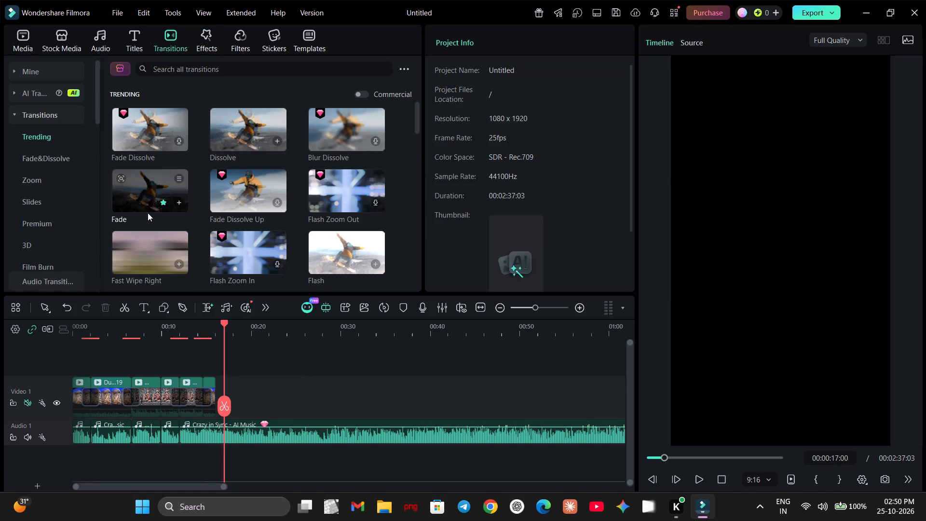
Add a Fade transition at the video cut near 00:00:09:22.
{"action": "left_click", "coordinate": [144, 198]}
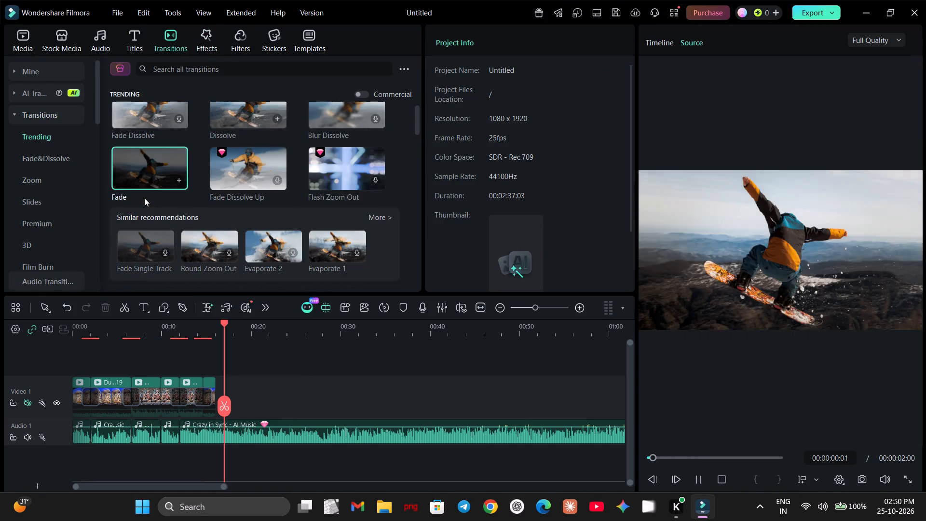
{"action": "left_click_drag", "start_coordinate": [144, 172], "coordinate": [146, 389]}
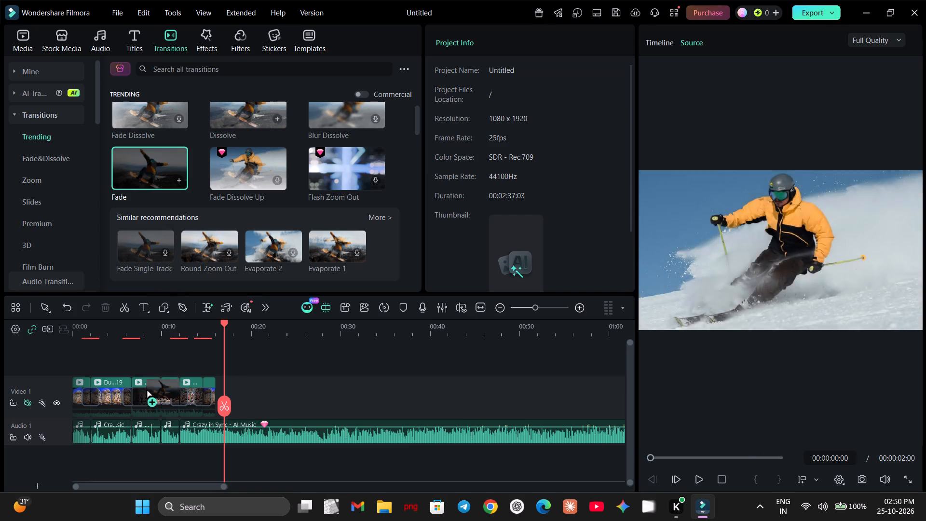
{"action": "left_click_drag", "start_coordinate": [146, 389], "coordinate": [158, 390]}
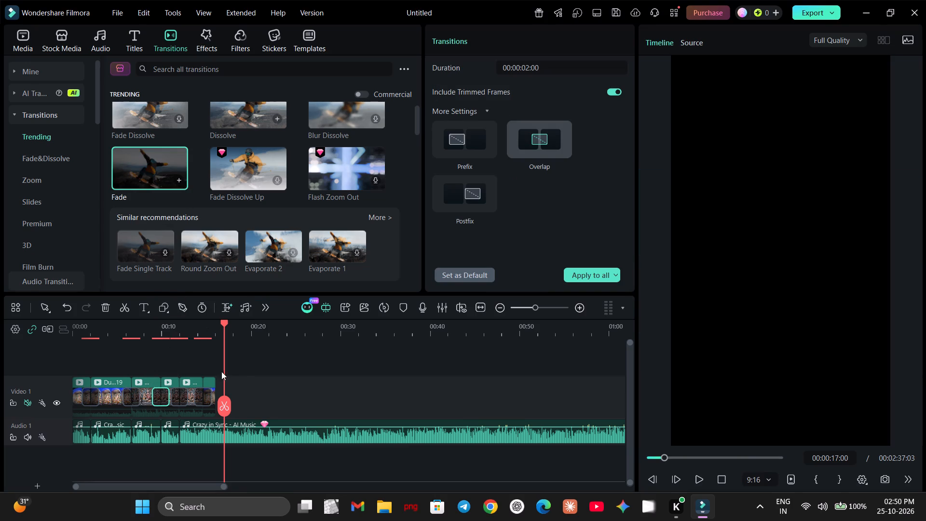
Play the timeline from the start through the last video segment to review the transitions against the music.
{"action": "left_click_drag", "start_coordinate": [223, 362], "coordinate": [153, 356]}
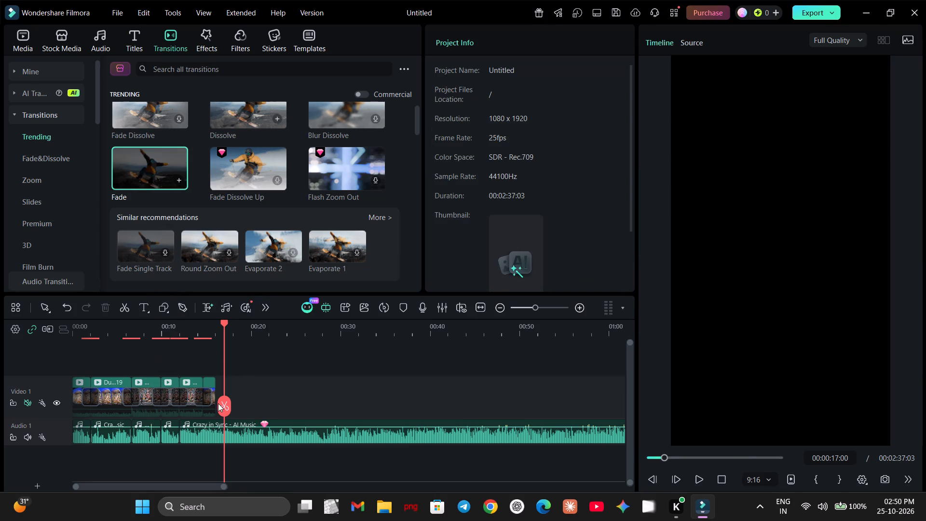
{"action": "left_click_drag", "start_coordinate": [222, 401], "coordinate": [65, 405]}
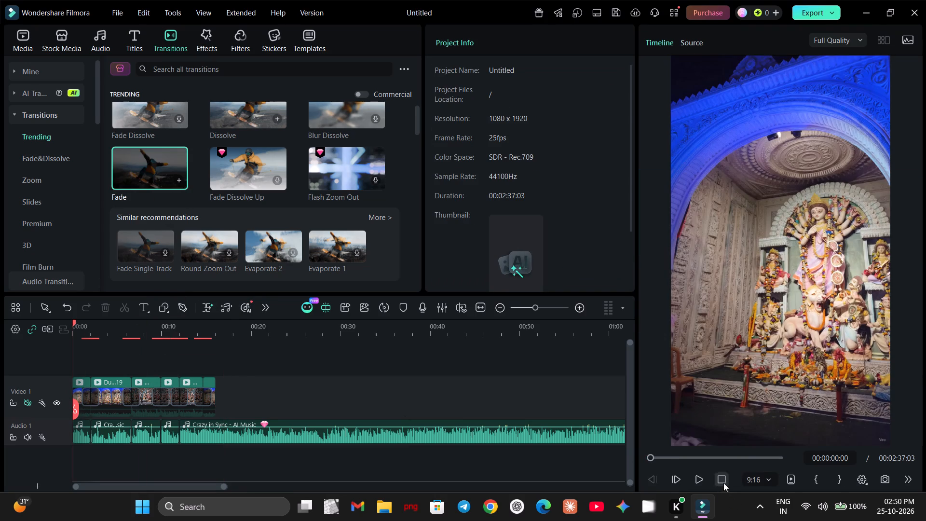
{"action": "left_click", "coordinate": [698, 479]}
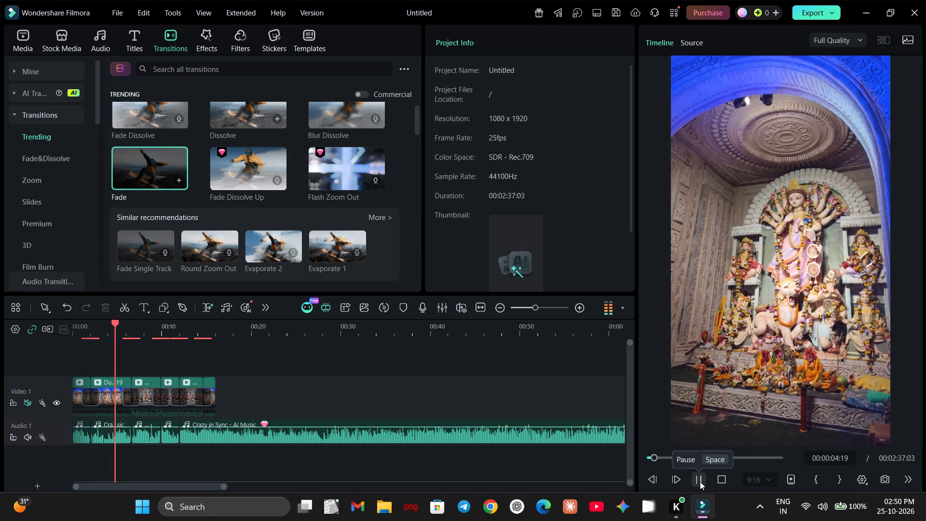
{"action": "left_click", "coordinate": [700, 481]}
{"action": "left_click", "coordinate": [700, 481]}
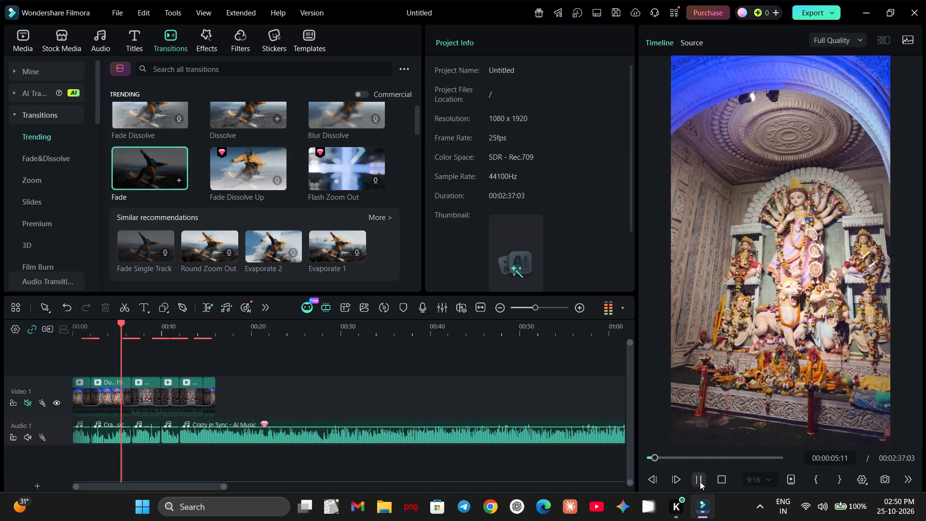
{"action": "left_click", "coordinate": [700, 481]}
{"action": "left_click", "coordinate": [700, 481]}
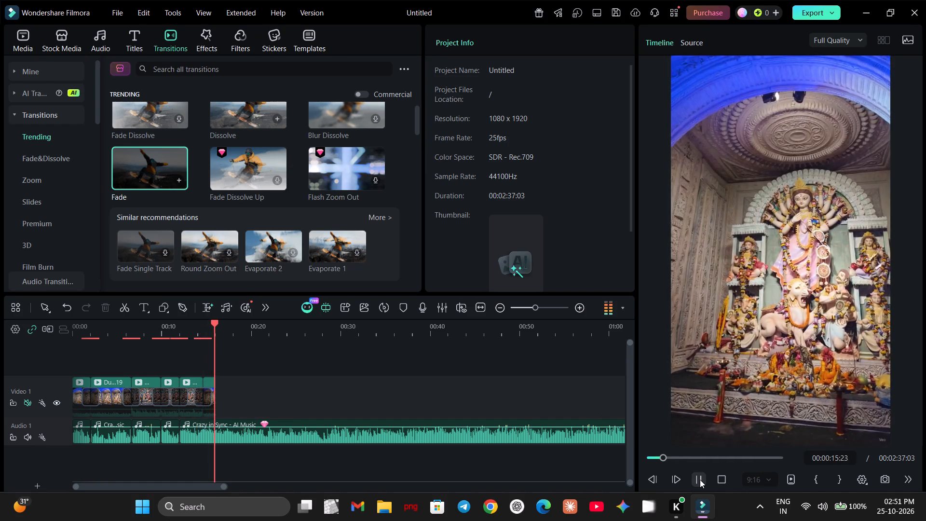
{"action": "left_click", "coordinate": [700, 480]}
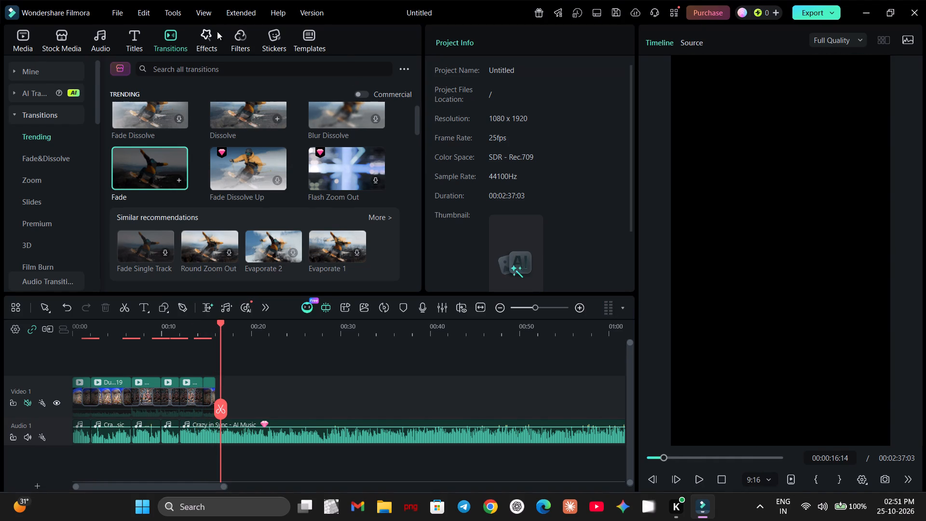
Add the R2V clip to Video 1 directly after the last Durga Puja segment, keeping the current project settings.
{"action": "left_click", "coordinate": [12, 42]}
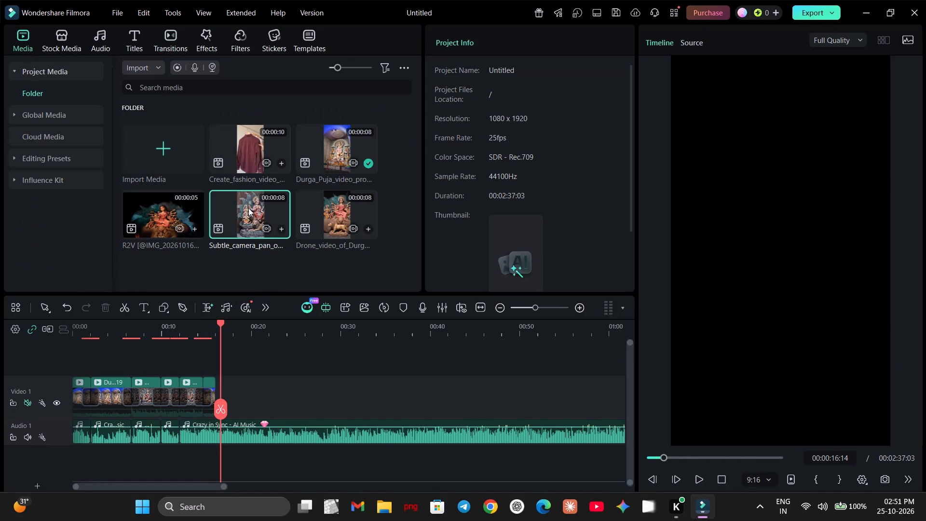
{"action": "left_click", "coordinate": [197, 228]}
{"action": "left_click", "coordinate": [531, 283]}
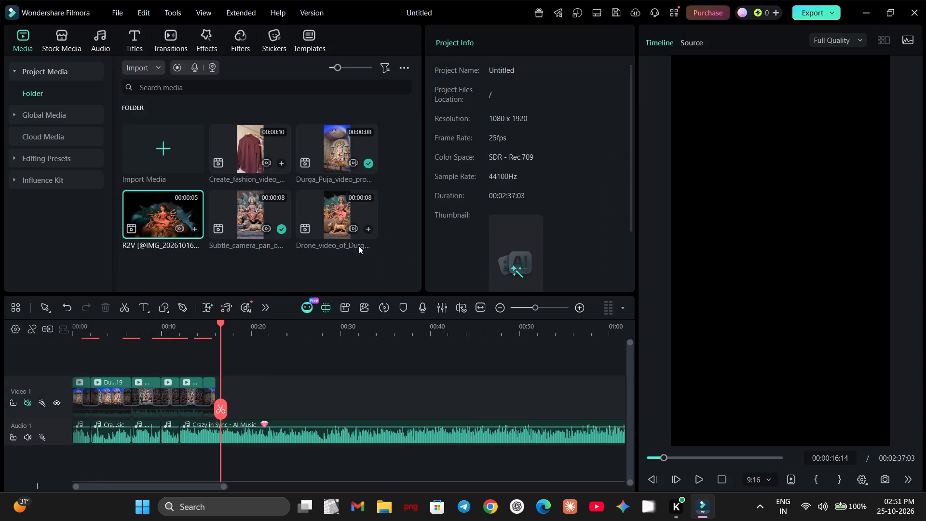
{"action": "left_click_drag", "start_coordinate": [239, 384], "coordinate": [239, 380]}
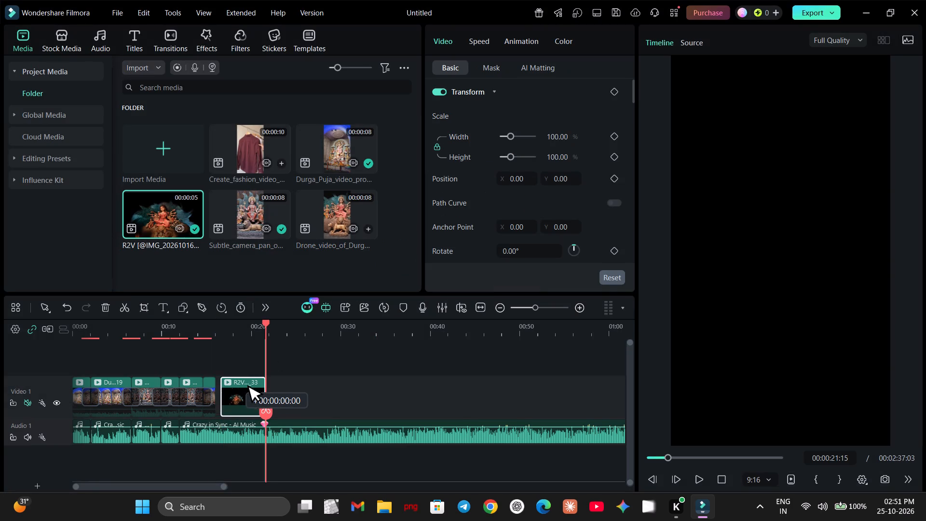
{"action": "left_click_drag", "start_coordinate": [239, 380], "coordinate": [234, 380]}
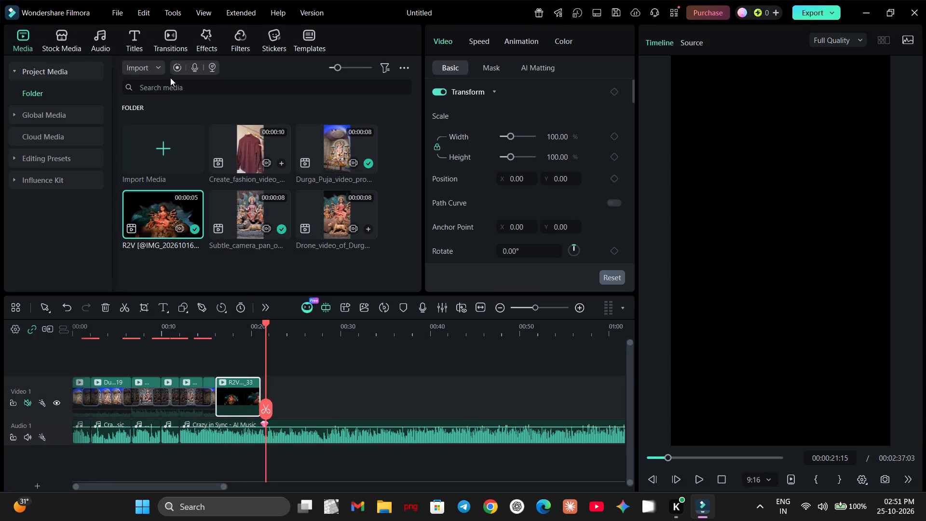
Apply the Fast Wipe Left transition at the cut before the R2V clip and play it back from about 00:00:14:15.
{"action": "left_click", "coordinate": [159, 42]}
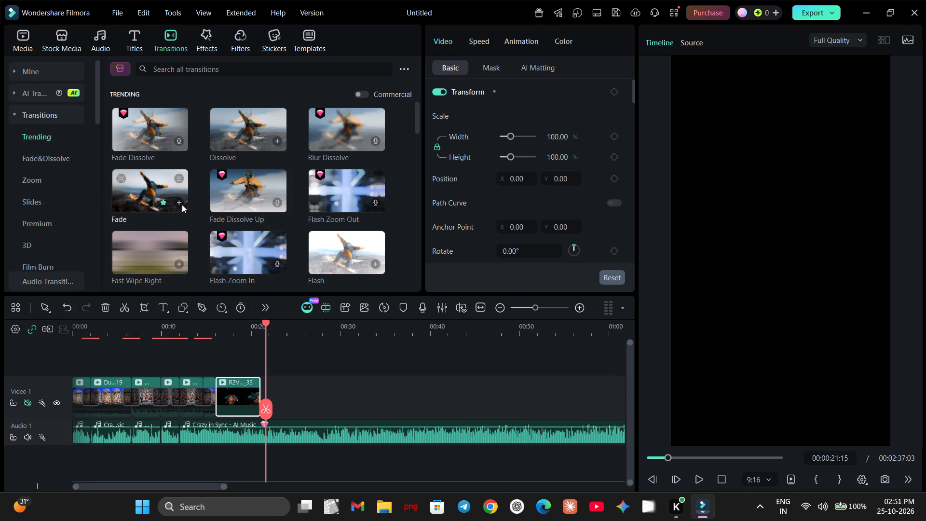
{"action": "scroll", "coordinate": [273, 237], "scroll_direction": "down", "scroll_amount": 1}
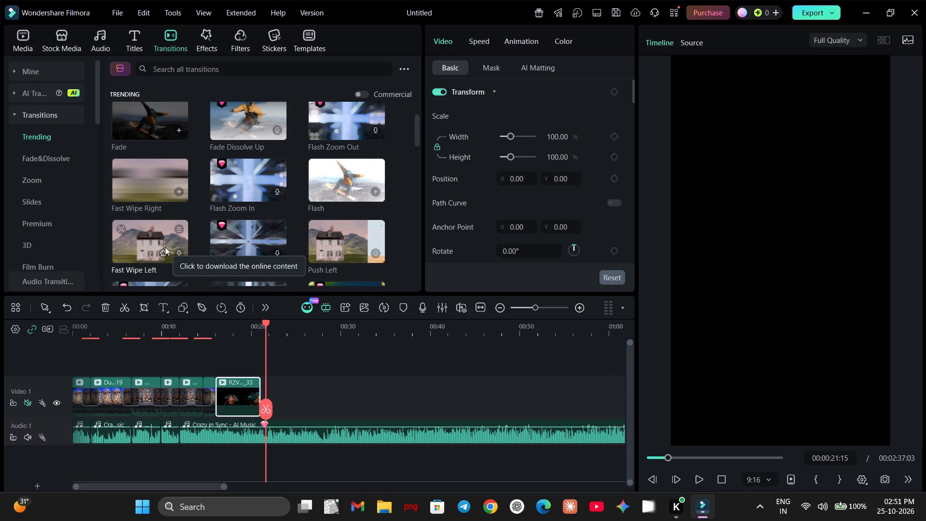
{"action": "left_click_drag", "start_coordinate": [150, 244], "coordinate": [196, 372]}
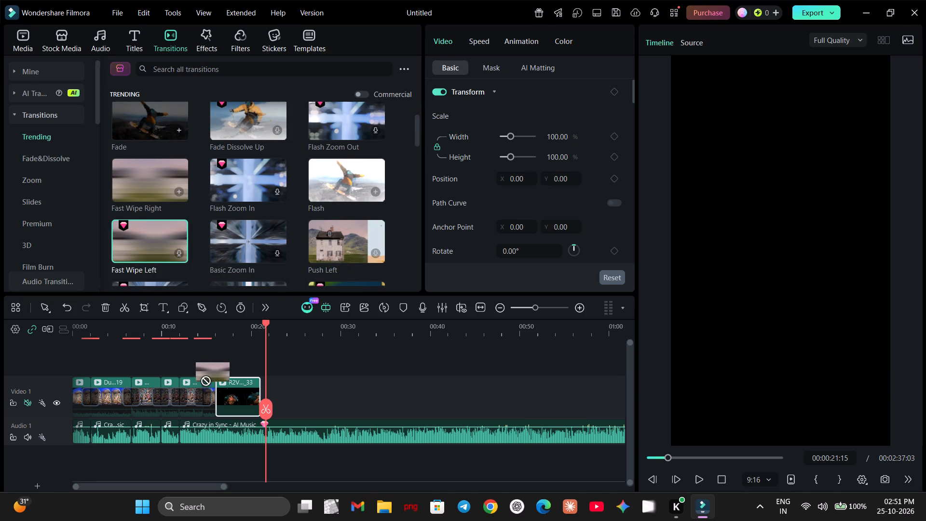
{"action": "left_click_drag", "start_coordinate": [196, 372], "coordinate": [217, 393]}
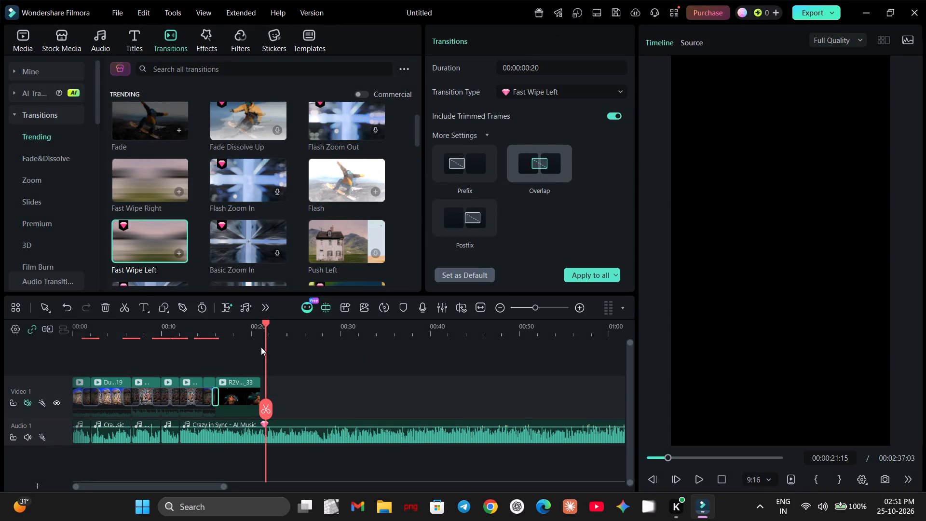
{"action": "left_click_drag", "start_coordinate": [266, 408], "coordinate": [204, 407]}
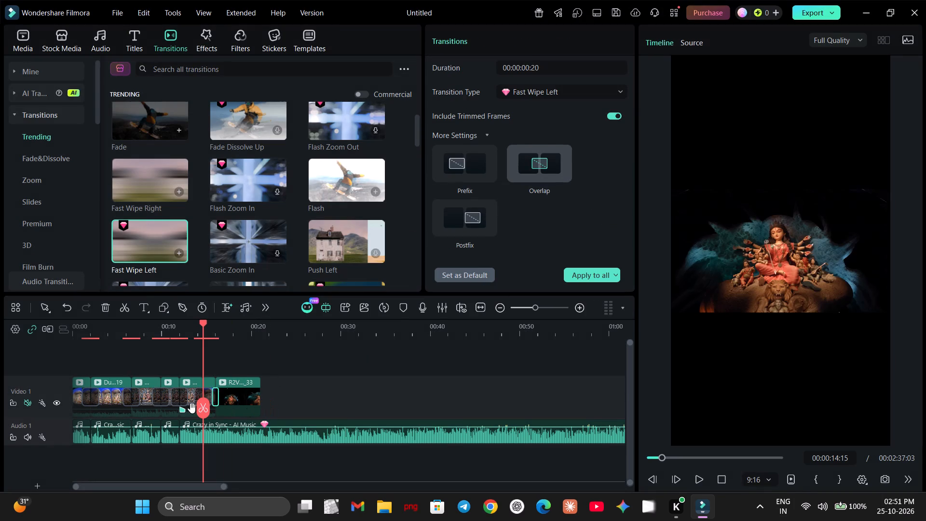
{"action": "right_click", "coordinate": [192, 408]}
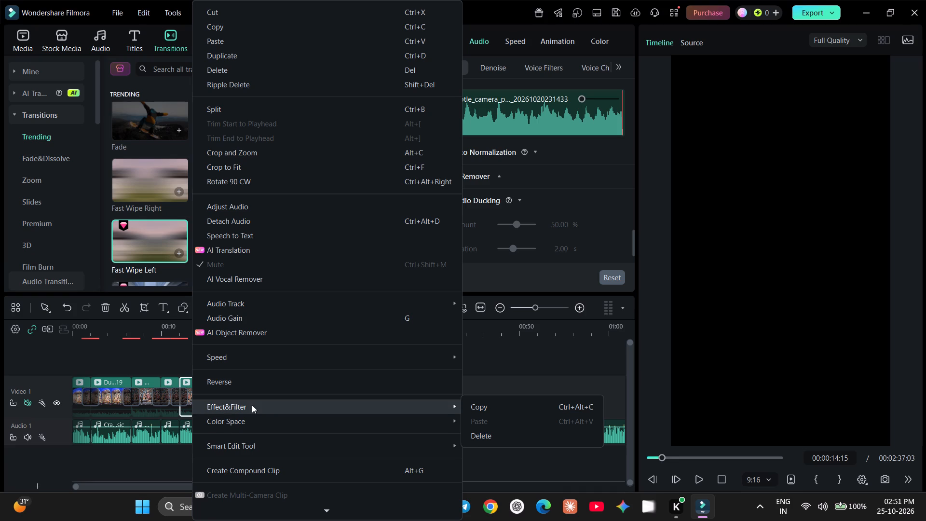
{"action": "key", "text": "space"}
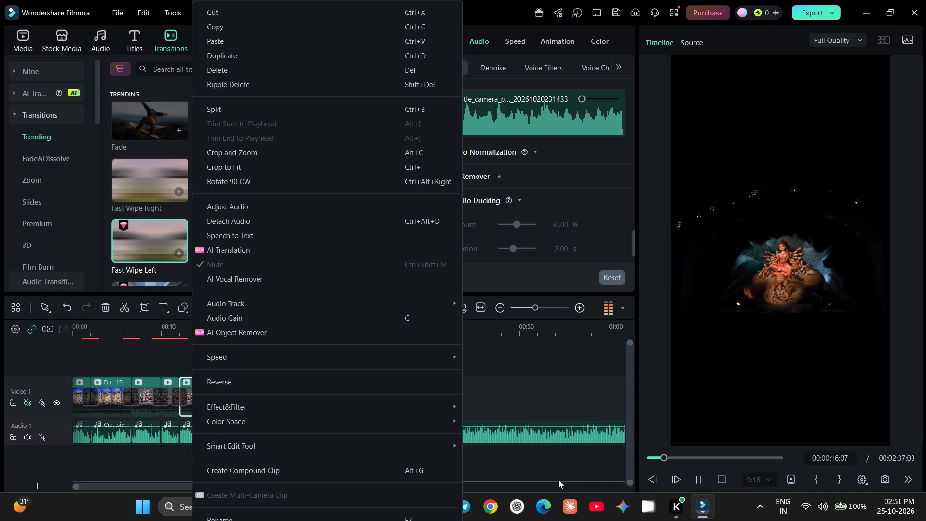
{"action": "left_click", "coordinate": [563, 469]}
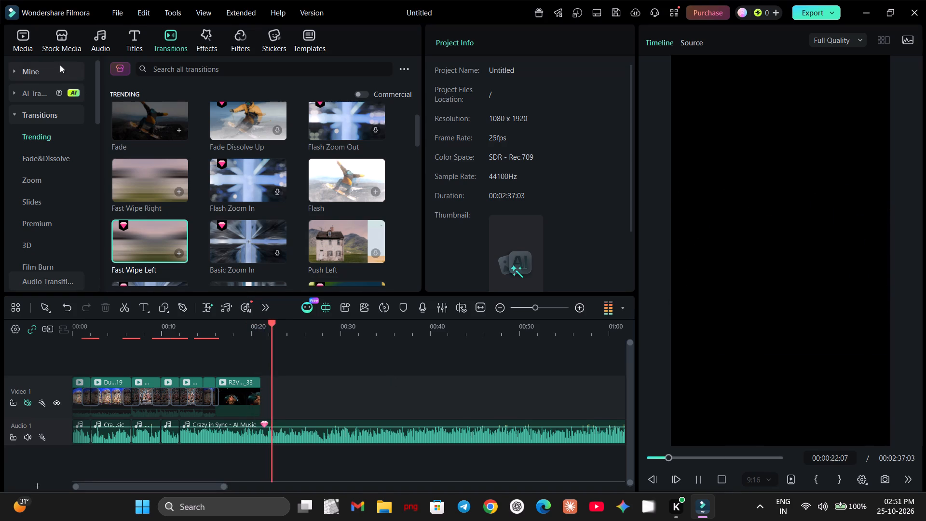
Add the Drone_video clip directly after the R2V clip on Video 1, keeping the project at 1080x1920 25fps.
{"action": "left_click", "coordinate": [25, 43]}
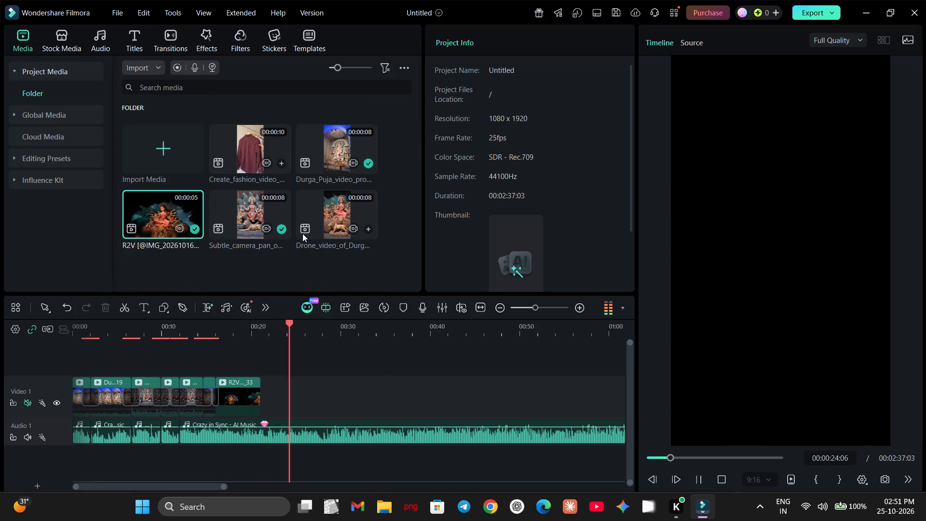
{"action": "left_click", "coordinate": [369, 229]}
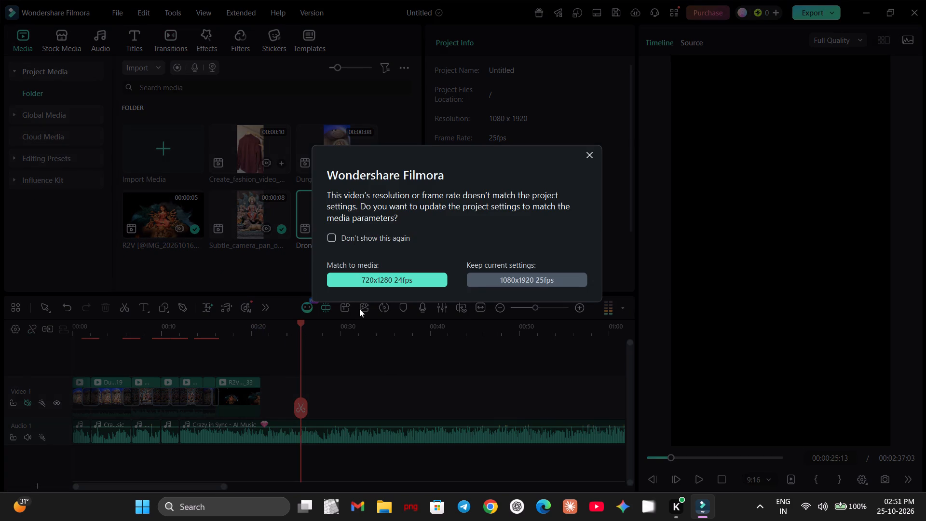
{"action": "left_click", "coordinate": [521, 278]}
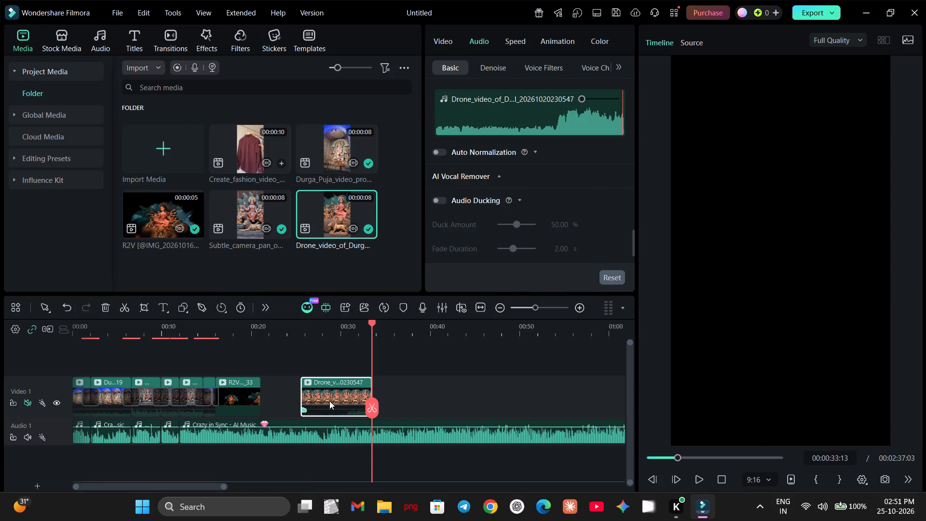
{"action": "left_click_drag", "start_coordinate": [334, 398], "coordinate": [296, 400]}
{"action": "left_click", "coordinate": [422, 376]}
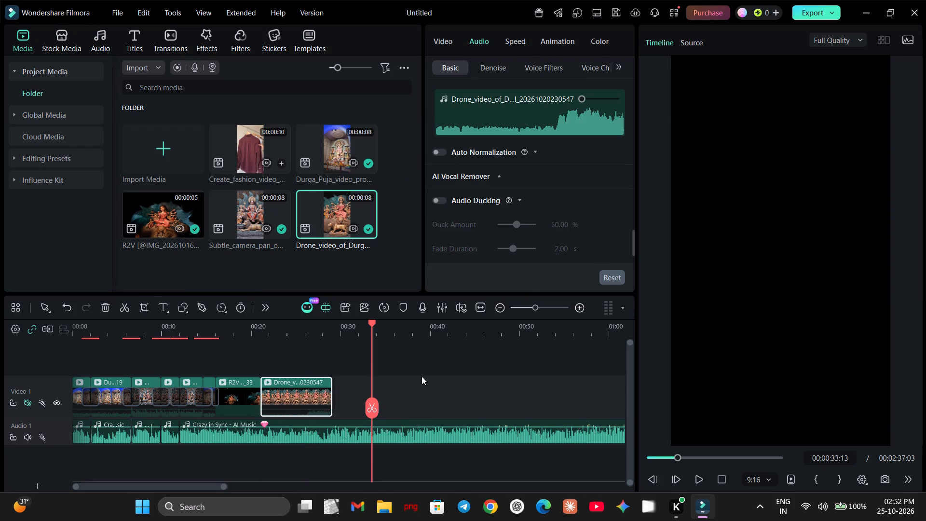
Append three more copies of the Drone_video clip end to end on Video 1, keeping the 1080x1920 25fps settings.
{"action": "left_click", "coordinate": [366, 225]}
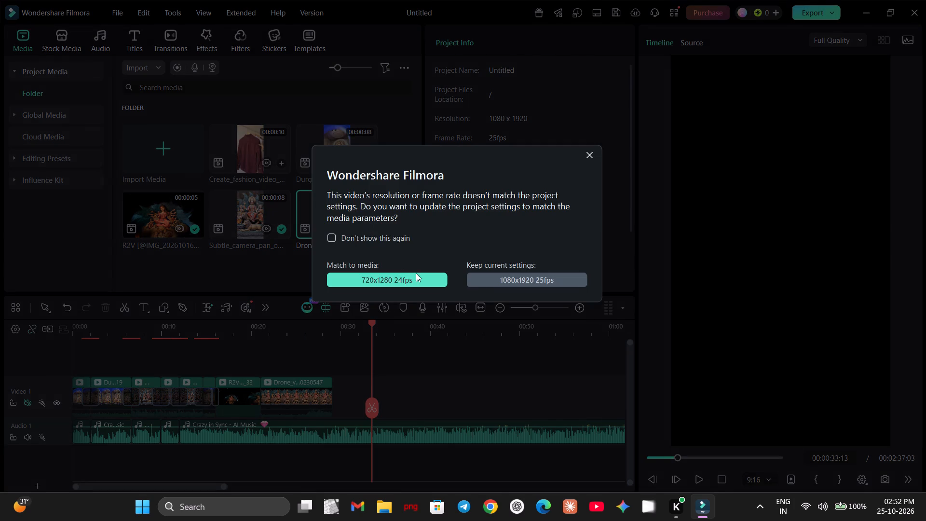
{"action": "left_click", "coordinate": [513, 284]}
{"action": "left_click_drag", "start_coordinate": [399, 396], "coordinate": [359, 398]}
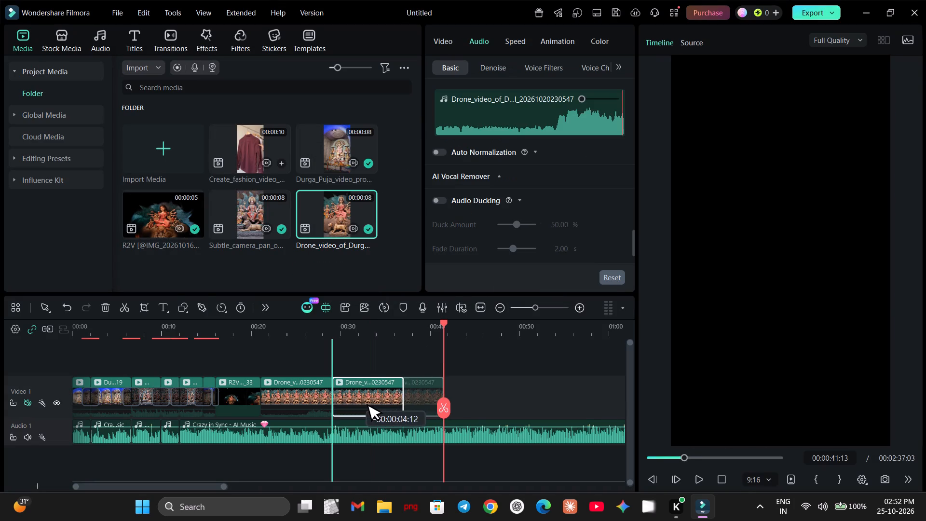
{"action": "left_click_drag", "start_coordinate": [359, 398], "coordinate": [358, 398]}
{"action": "left_click", "coordinate": [370, 226]}
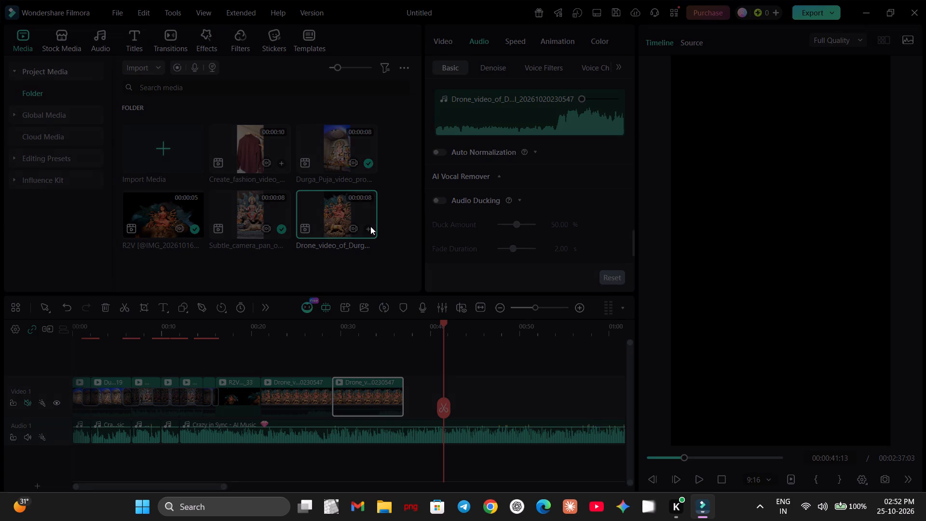
{"action": "left_click", "coordinate": [504, 284]}
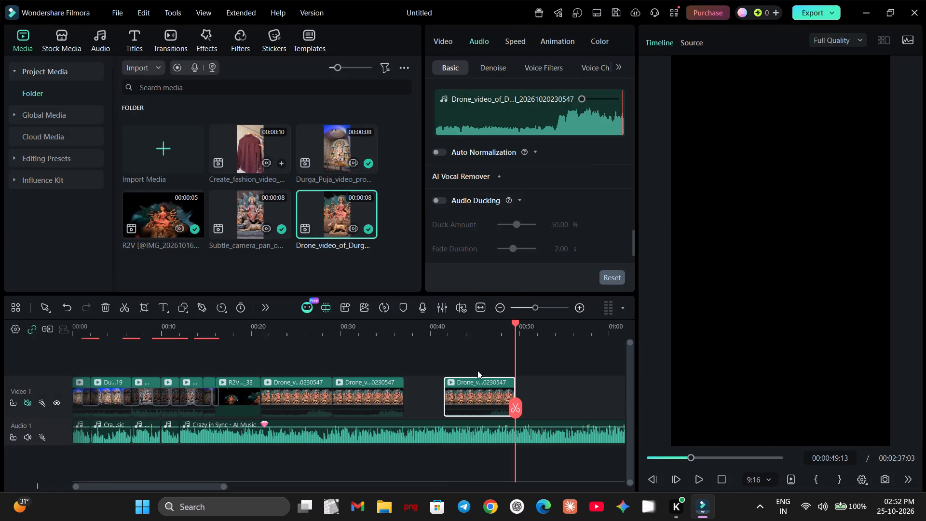
{"action": "left_click_drag", "start_coordinate": [471, 393], "coordinate": [431, 397]}
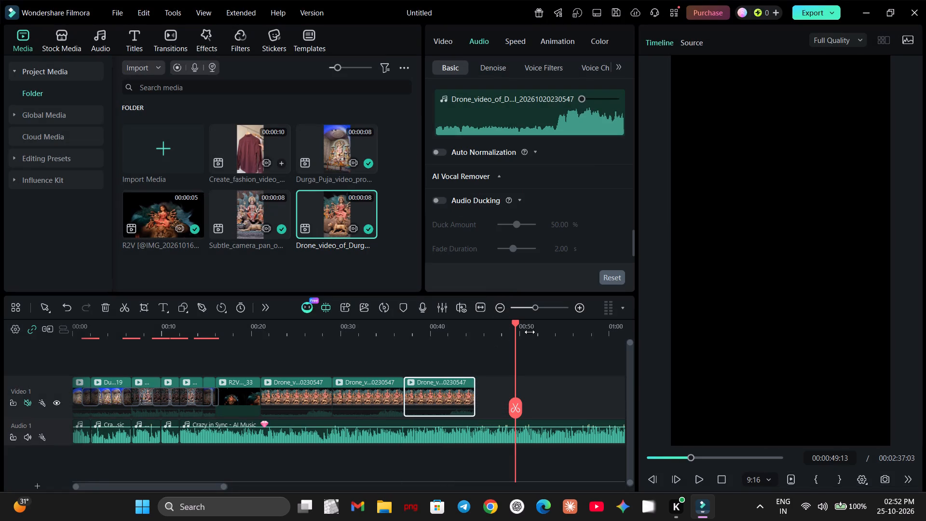
{"action": "left_click", "coordinate": [370, 229]}
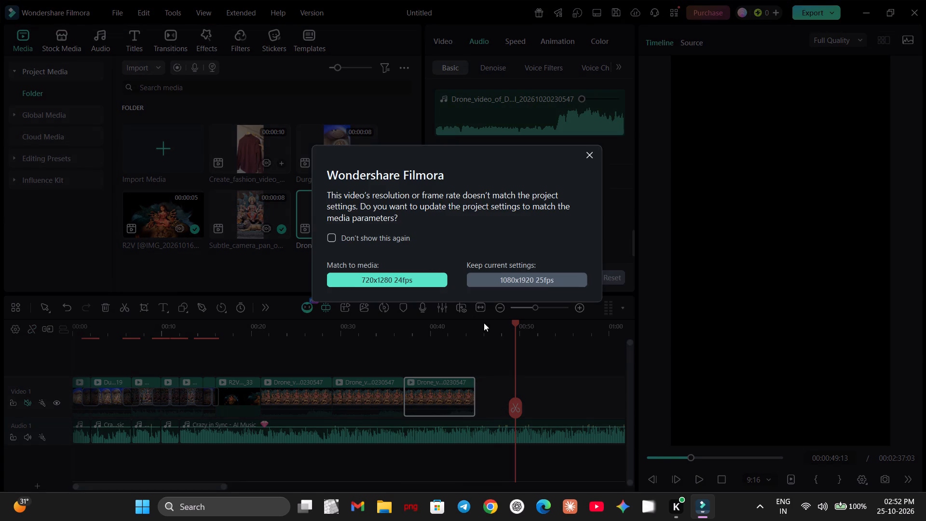
{"action": "left_click", "coordinate": [528, 282]}
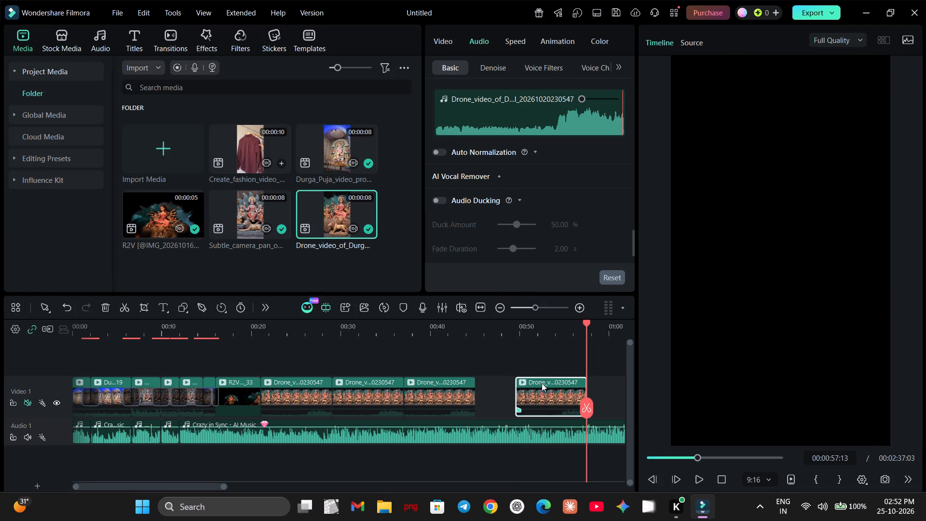
{"action": "left_click_drag", "start_coordinate": [544, 387], "coordinate": [502, 388]}
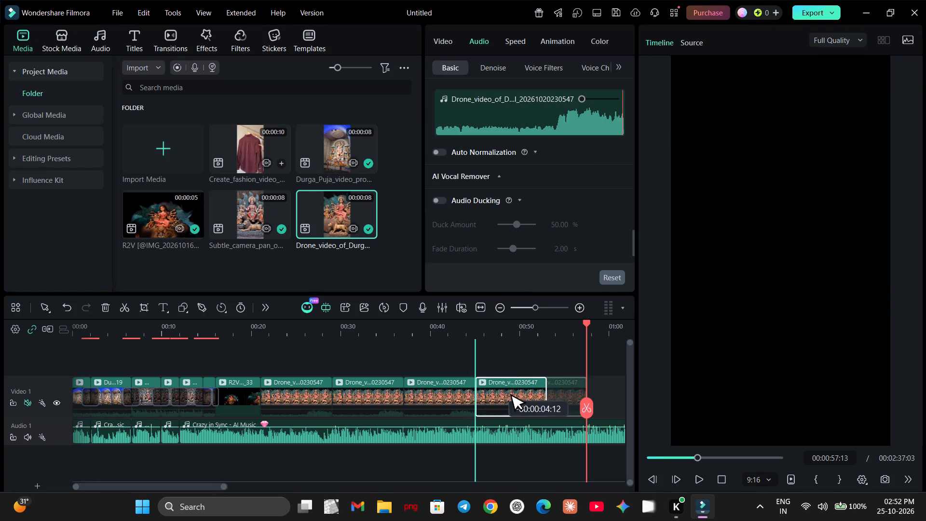
{"action": "left_click_drag", "start_coordinate": [502, 388], "coordinate": [502, 389]}
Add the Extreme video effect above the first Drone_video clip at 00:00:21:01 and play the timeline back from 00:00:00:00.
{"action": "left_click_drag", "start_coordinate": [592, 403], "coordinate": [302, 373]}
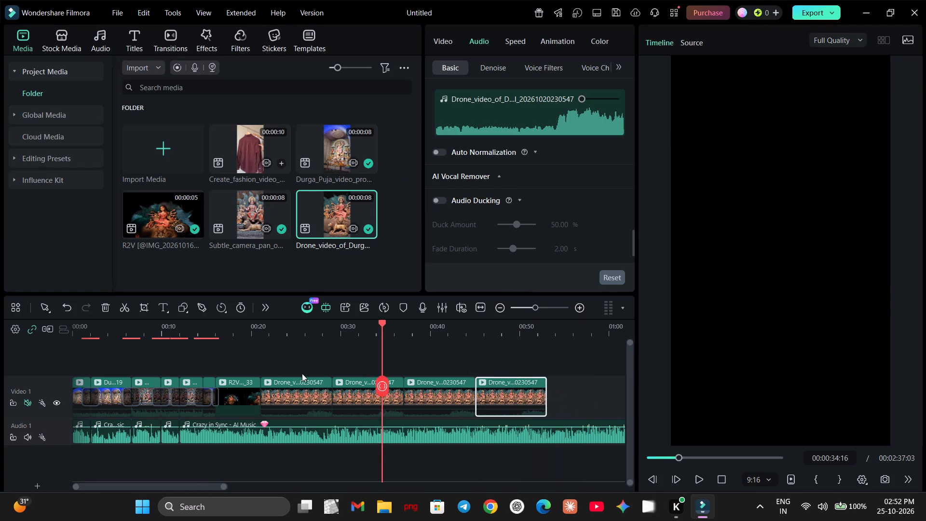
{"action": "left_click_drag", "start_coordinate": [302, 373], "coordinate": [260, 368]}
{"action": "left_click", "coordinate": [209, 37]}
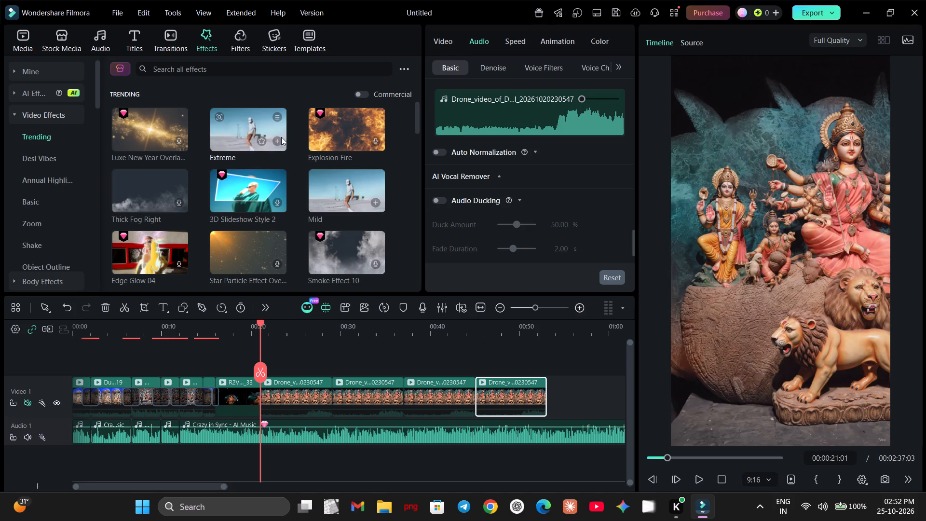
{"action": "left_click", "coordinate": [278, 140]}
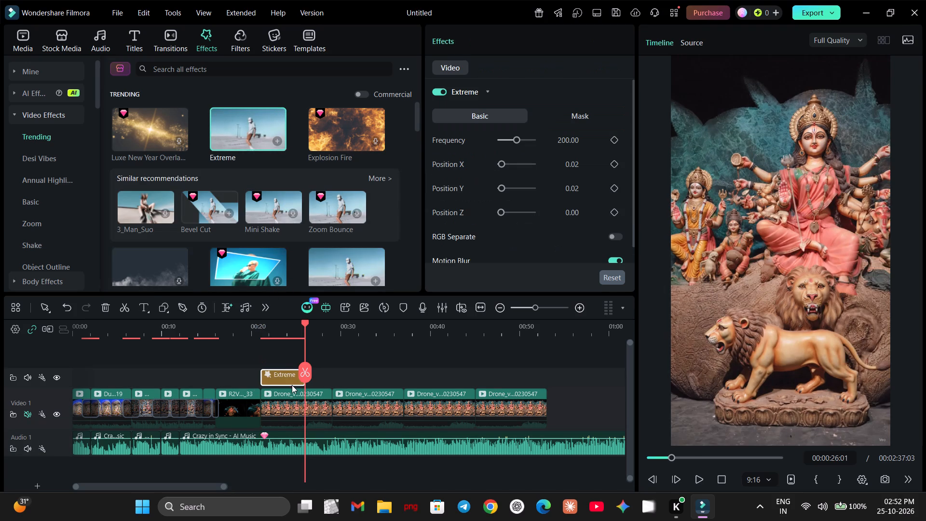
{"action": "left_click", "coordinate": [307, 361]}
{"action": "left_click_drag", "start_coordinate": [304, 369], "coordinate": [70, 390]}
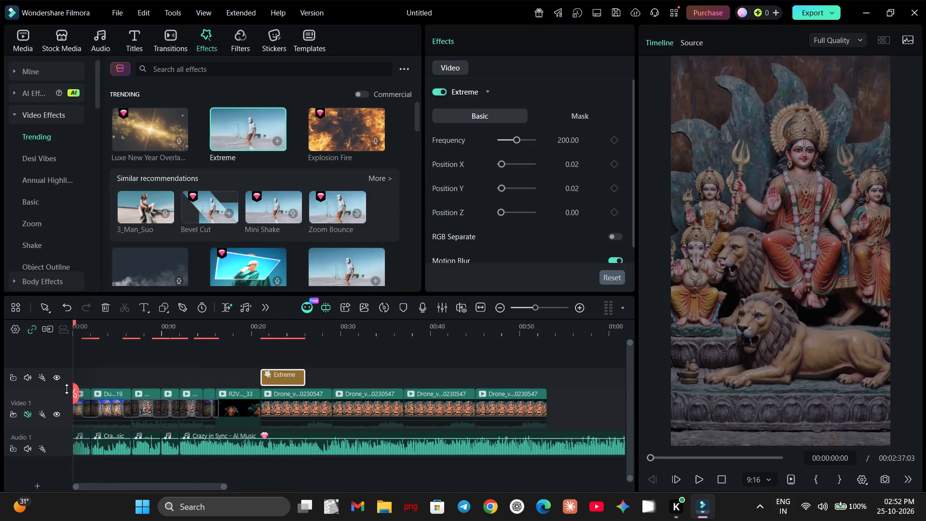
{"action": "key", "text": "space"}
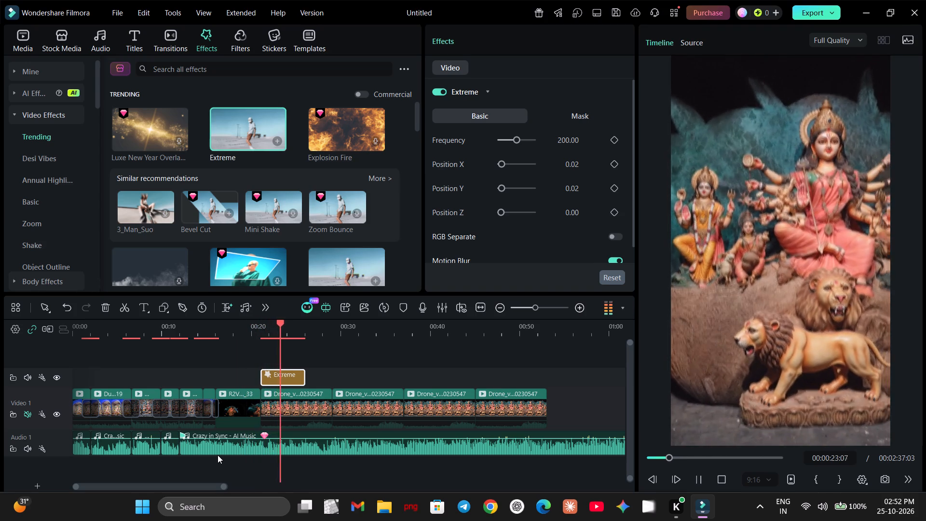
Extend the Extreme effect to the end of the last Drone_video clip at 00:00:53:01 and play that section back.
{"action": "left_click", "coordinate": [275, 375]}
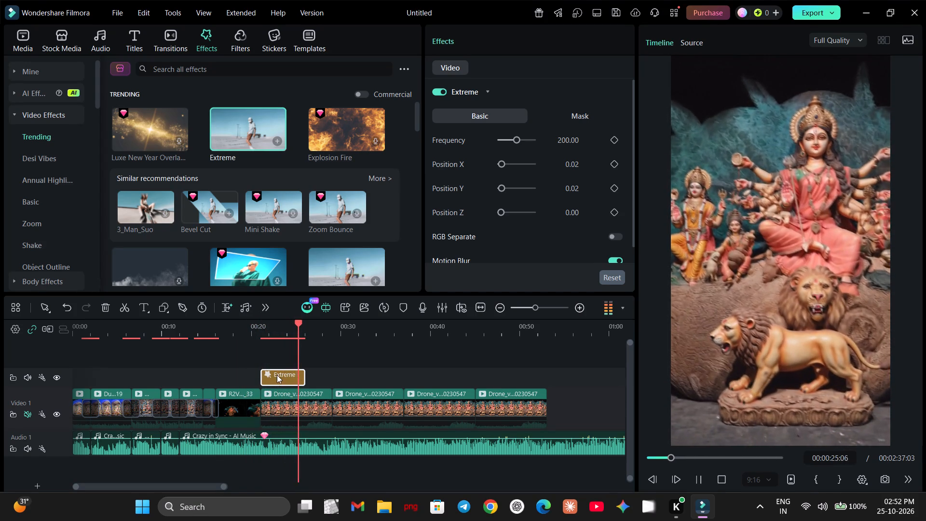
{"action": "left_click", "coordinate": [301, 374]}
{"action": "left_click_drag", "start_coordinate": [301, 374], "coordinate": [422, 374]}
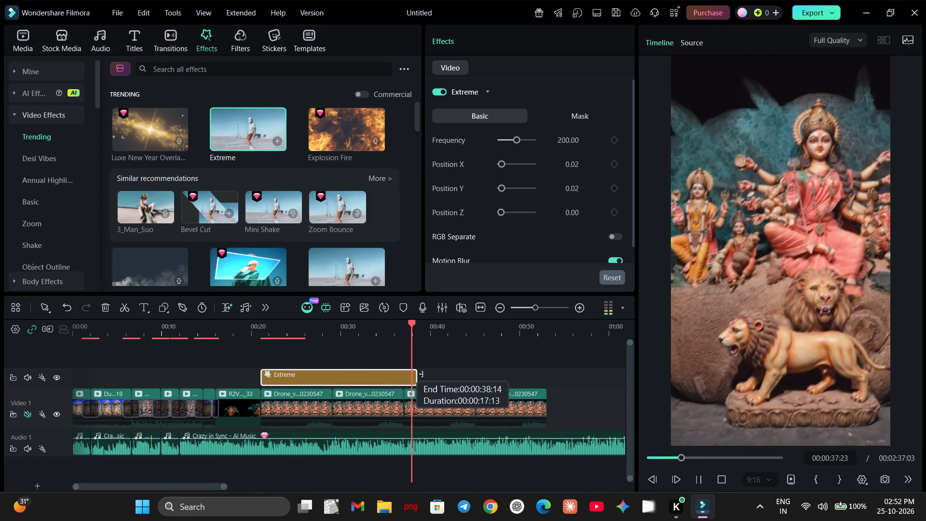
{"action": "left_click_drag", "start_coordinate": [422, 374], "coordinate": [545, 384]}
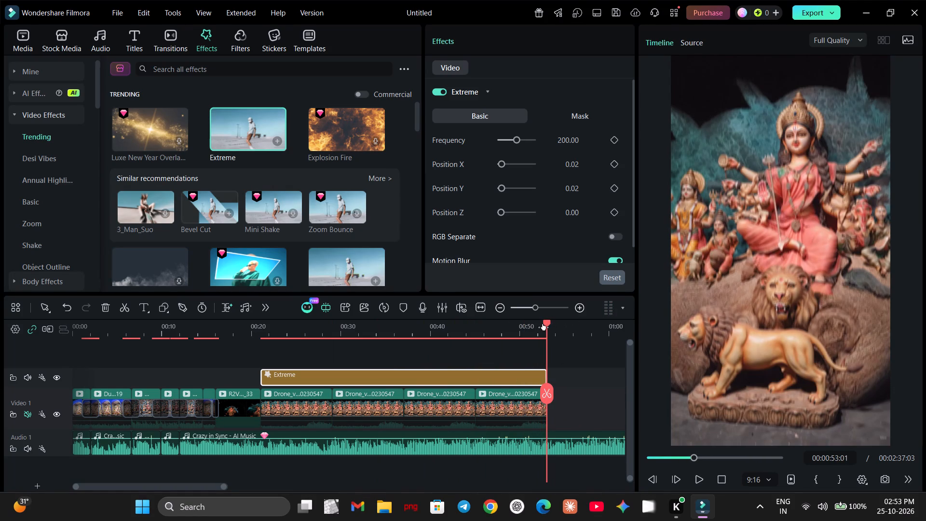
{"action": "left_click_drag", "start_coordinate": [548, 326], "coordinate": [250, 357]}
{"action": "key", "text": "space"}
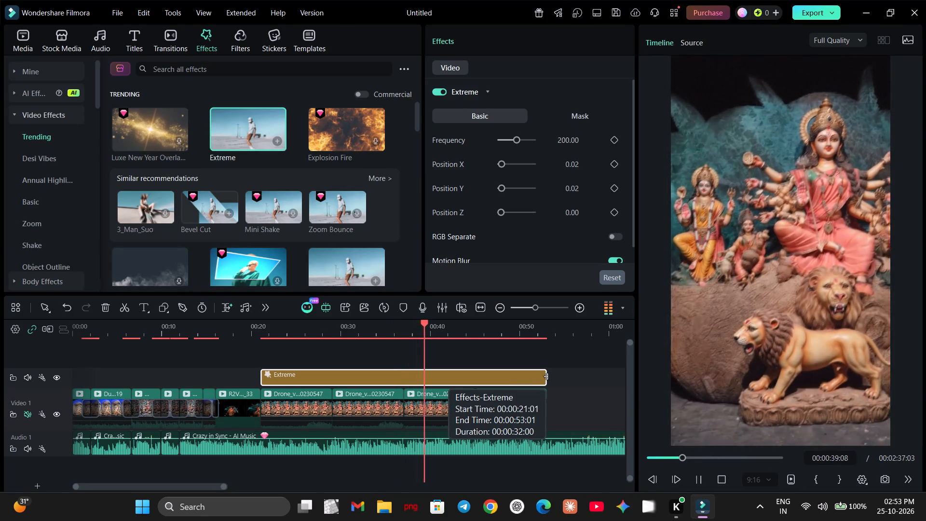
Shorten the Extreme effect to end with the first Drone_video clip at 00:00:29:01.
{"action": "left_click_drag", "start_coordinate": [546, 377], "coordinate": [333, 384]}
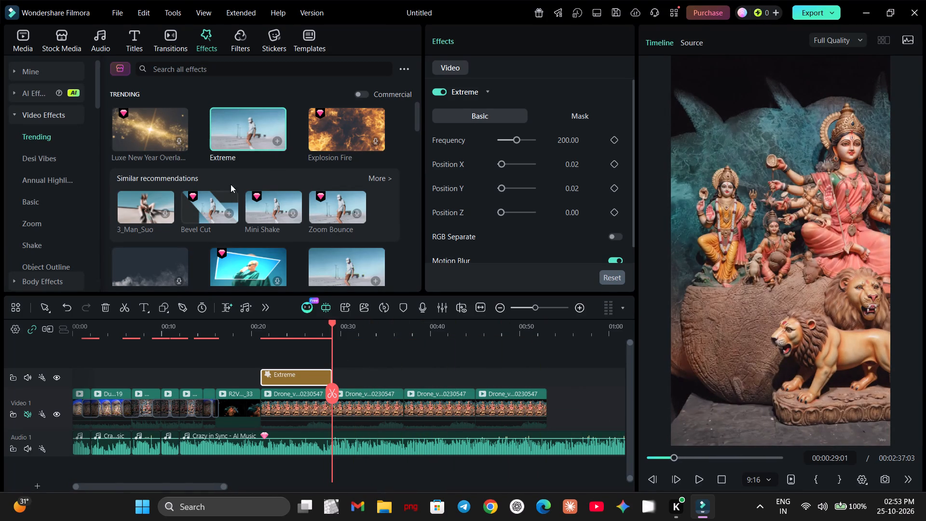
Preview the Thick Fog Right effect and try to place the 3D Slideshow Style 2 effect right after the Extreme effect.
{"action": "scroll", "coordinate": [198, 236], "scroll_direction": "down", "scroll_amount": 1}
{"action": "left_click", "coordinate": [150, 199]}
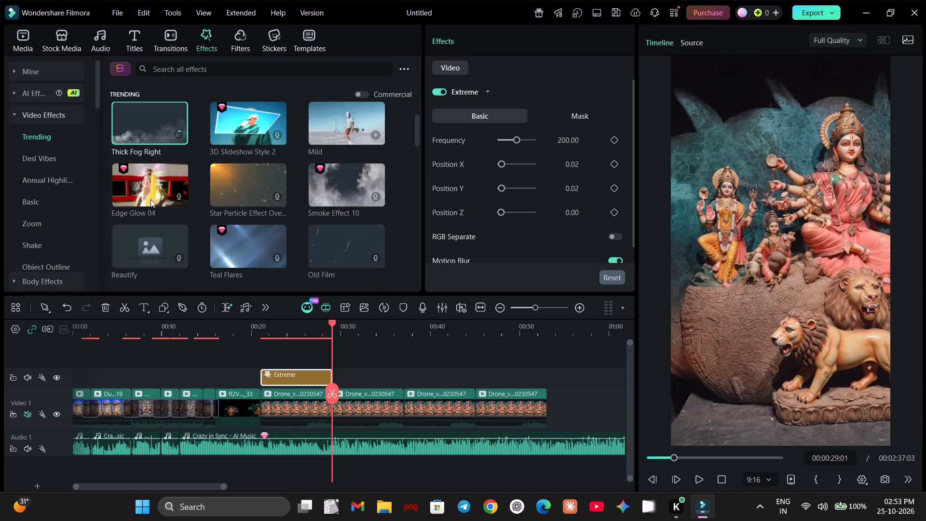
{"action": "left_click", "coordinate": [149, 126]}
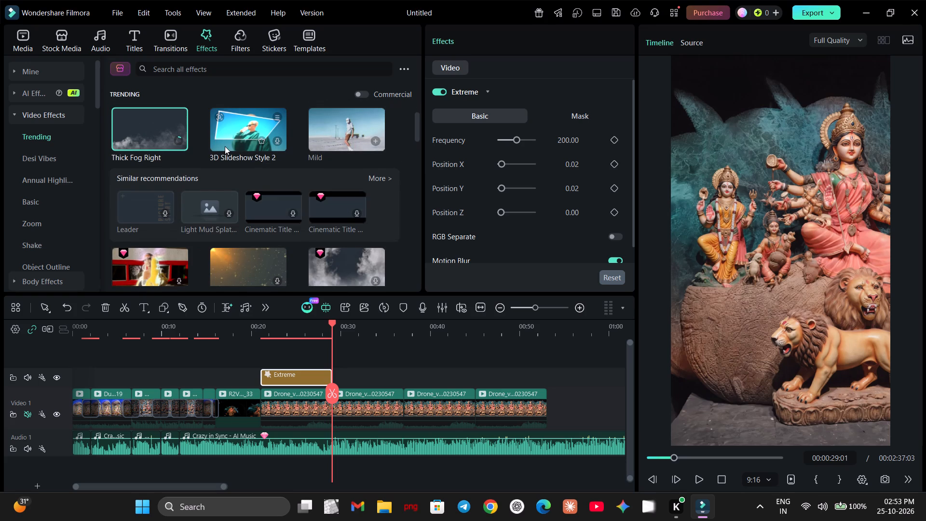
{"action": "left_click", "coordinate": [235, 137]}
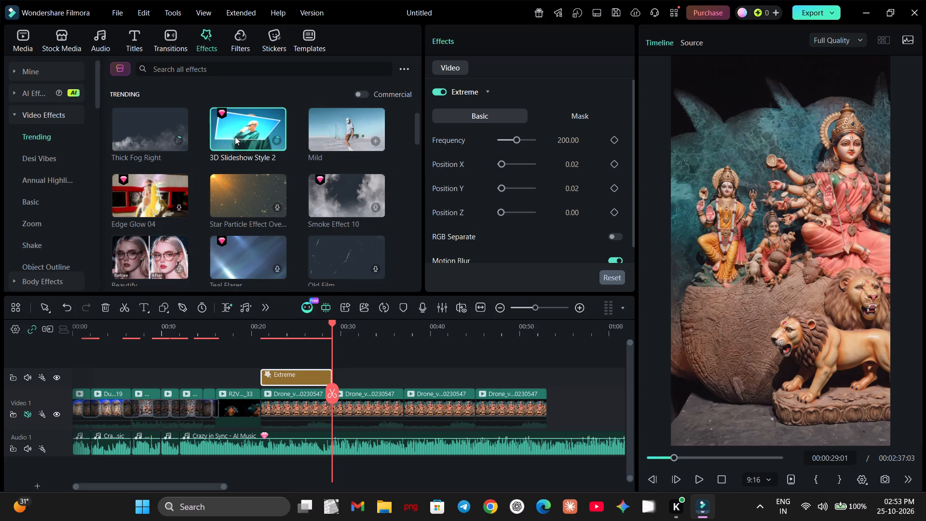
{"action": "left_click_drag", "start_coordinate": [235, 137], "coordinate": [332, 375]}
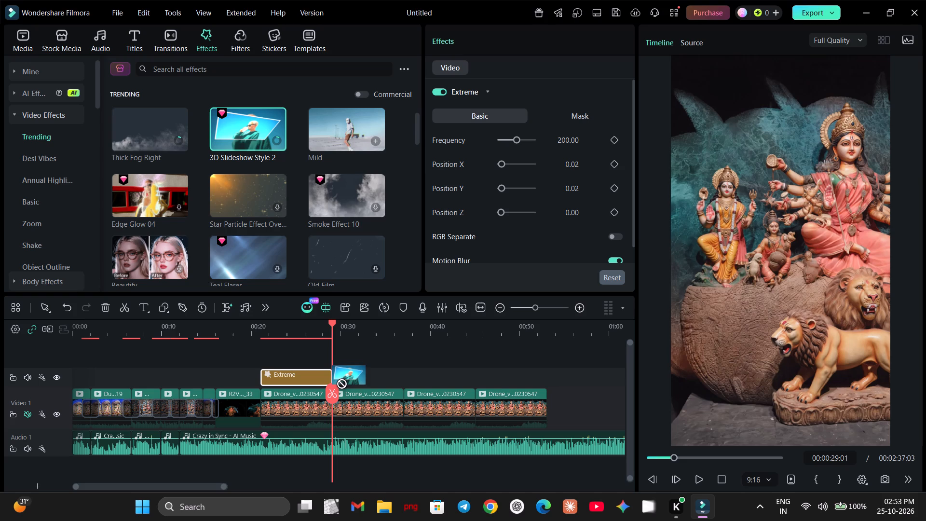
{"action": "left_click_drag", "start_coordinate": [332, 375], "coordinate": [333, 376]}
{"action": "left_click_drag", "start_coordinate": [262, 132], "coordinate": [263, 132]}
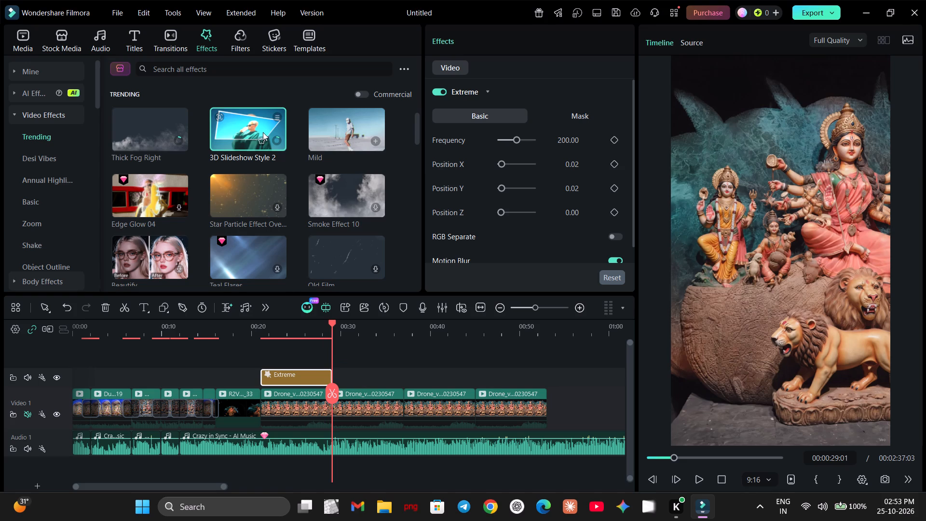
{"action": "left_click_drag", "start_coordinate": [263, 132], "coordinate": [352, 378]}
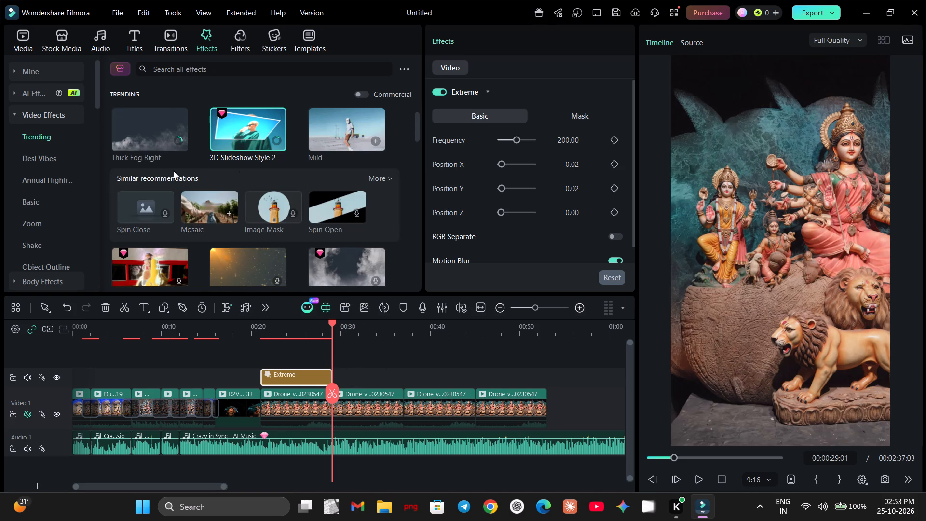
Place the Thick Fog Right effect on the effect track directly after the Extreme effect, at 00:00:29:01.
{"action": "left_click", "coordinate": [151, 128]}
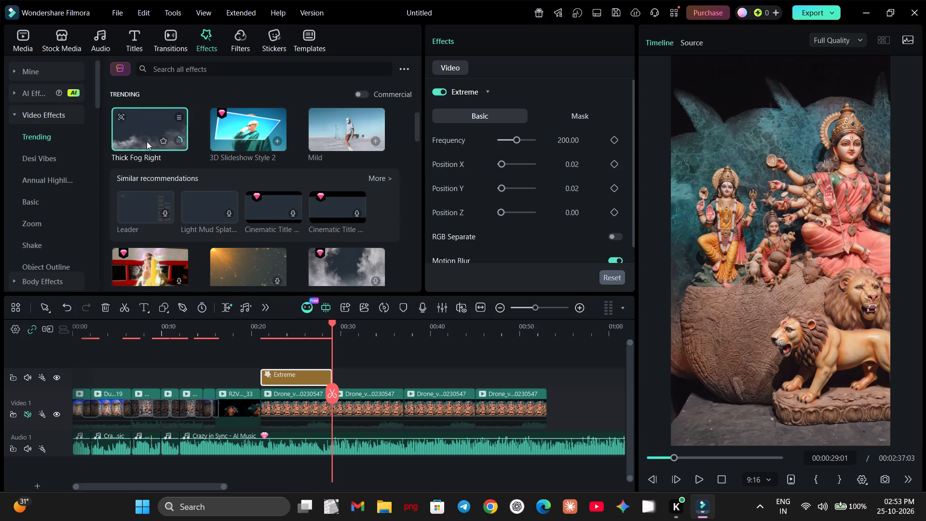
{"action": "scroll", "coordinate": [147, 144], "scroll_direction": "down", "scroll_amount": 1}
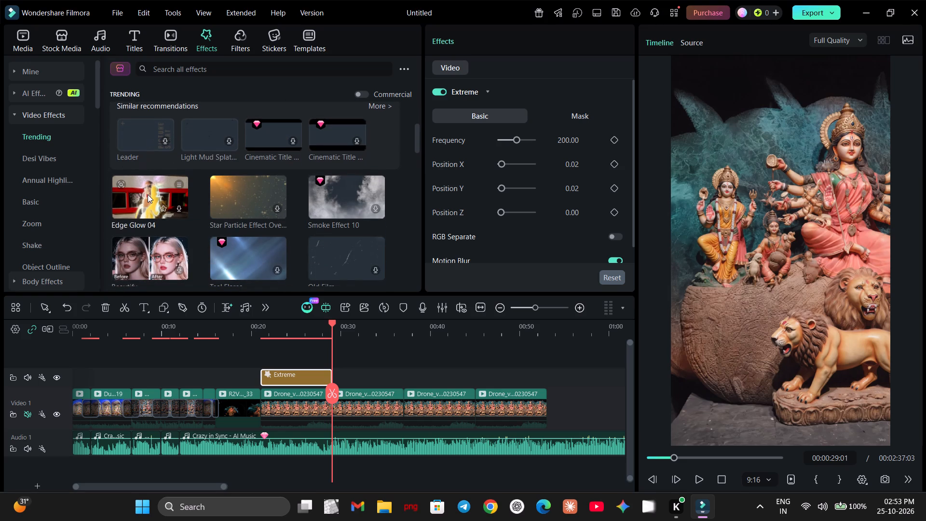
{"action": "scroll", "coordinate": [148, 194], "scroll_direction": "up", "scroll_amount": 2}
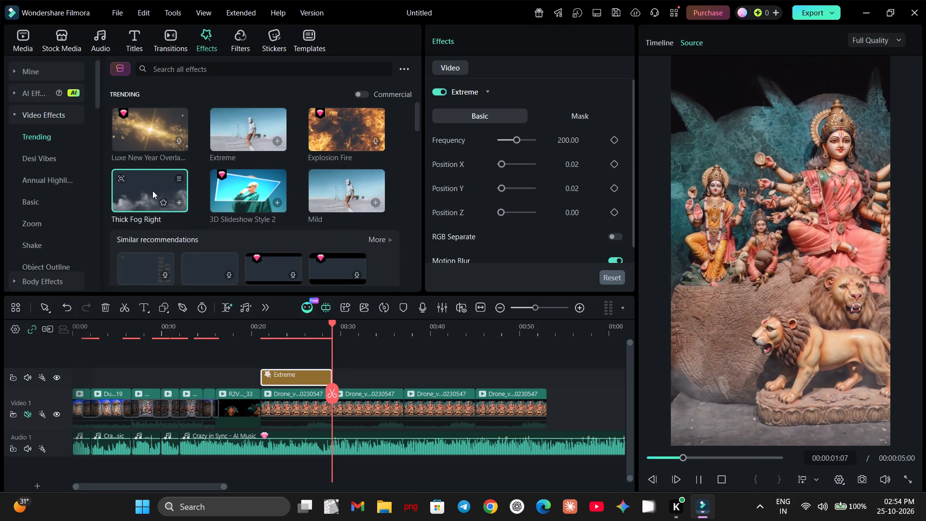
{"action": "left_click_drag", "start_coordinate": [152, 191], "coordinate": [334, 373]}
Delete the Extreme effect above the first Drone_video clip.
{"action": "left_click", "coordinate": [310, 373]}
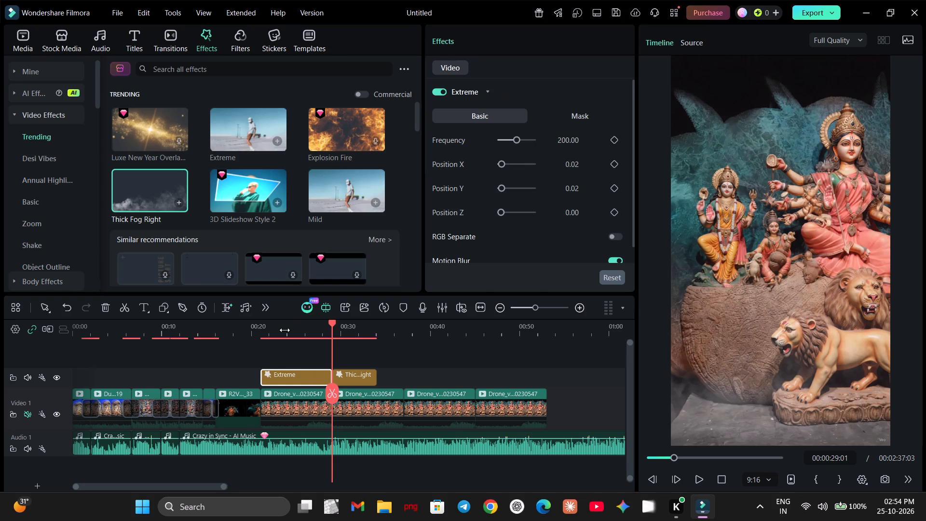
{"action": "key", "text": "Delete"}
Stretch the Thick Fog Right effect over all four Drone_video clips, from 00:00:21:01 to 00:00:53:01.
{"action": "left_click", "coordinate": [347, 376]}
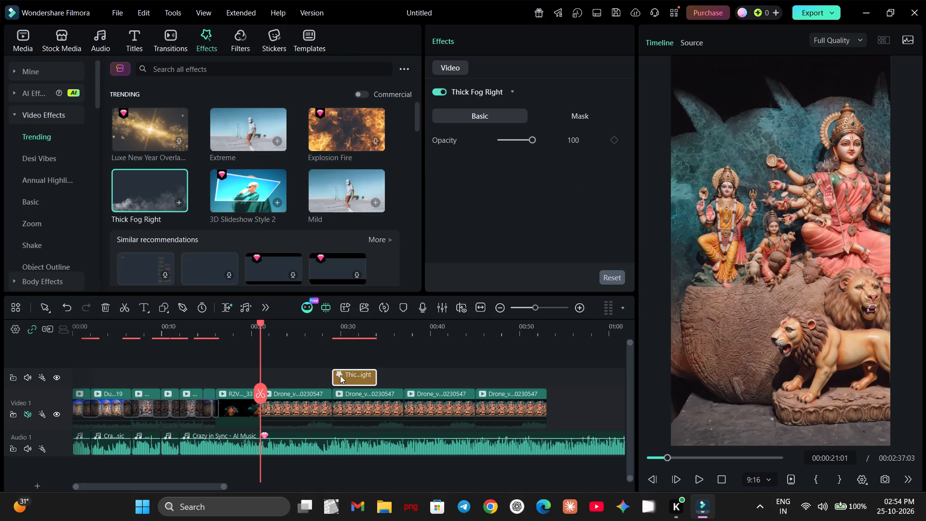
{"action": "left_click_drag", "start_coordinate": [333, 377], "coordinate": [258, 380]}
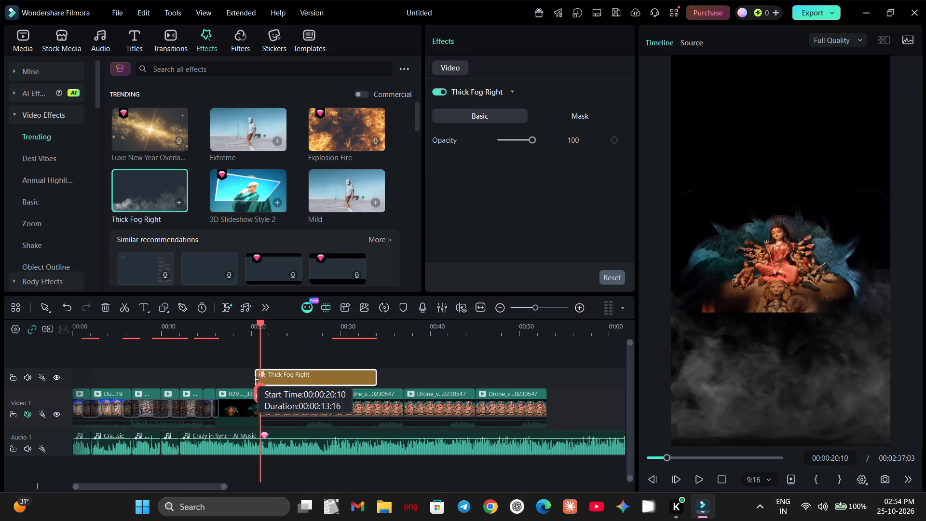
{"action": "left_click_drag", "start_coordinate": [258, 380], "coordinate": [260, 380]}
{"action": "left_click", "coordinate": [379, 378]}
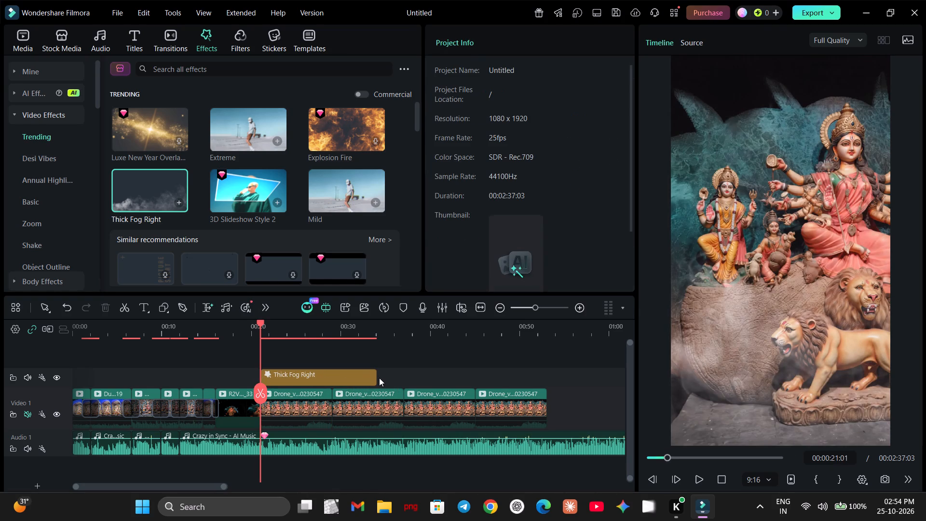
{"action": "left_click", "coordinate": [373, 378]}
{"action": "left_click_drag", "start_coordinate": [376, 378], "coordinate": [401, 378]}
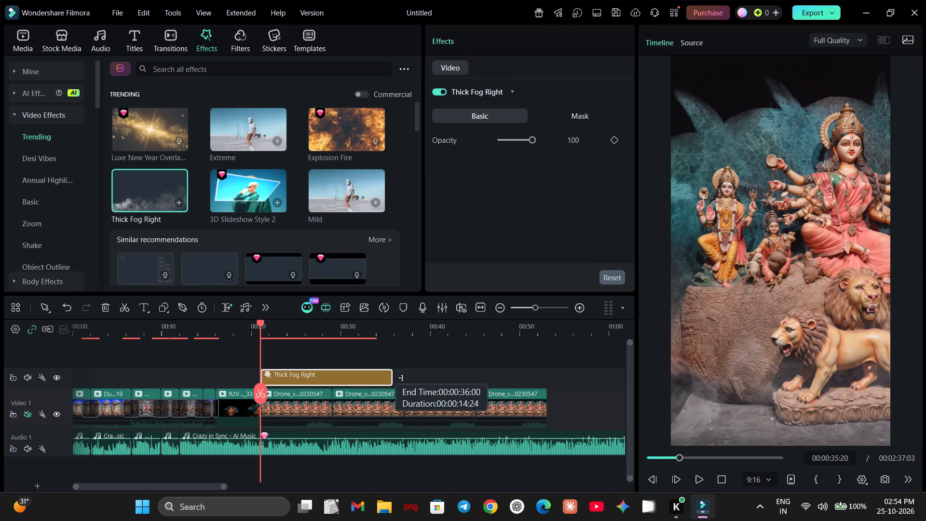
{"action": "left_click_drag", "start_coordinate": [401, 378], "coordinate": [545, 385]}
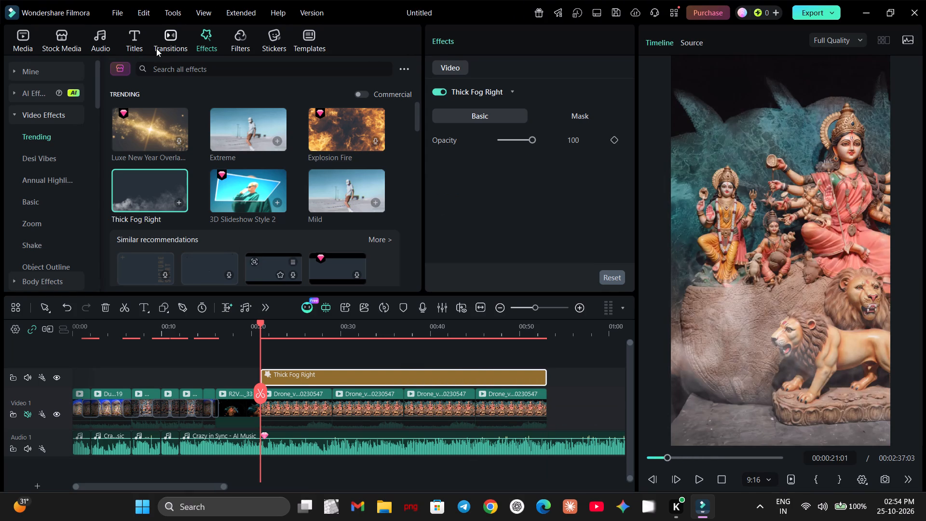
Apply the Fade transition at the cut between the first and second Drone_video clips.
{"action": "left_click", "coordinate": [165, 47]}
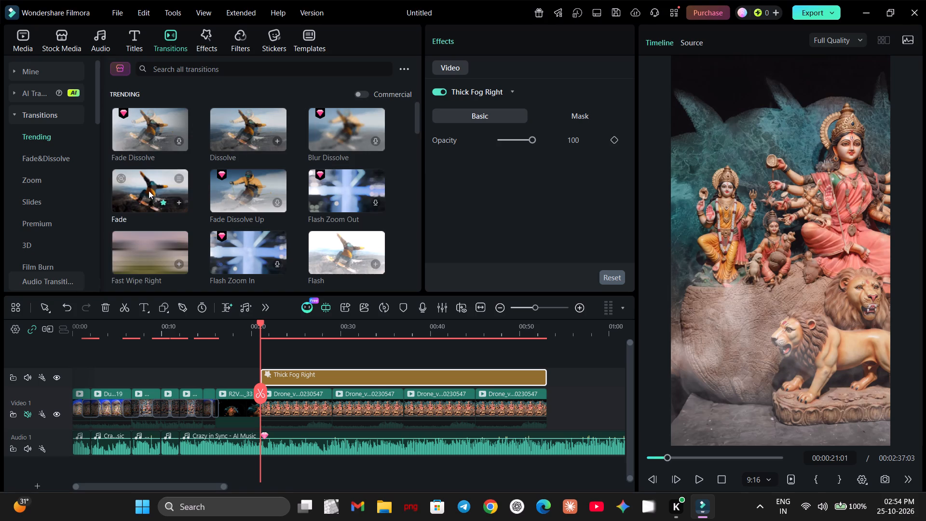
{"action": "left_click_drag", "start_coordinate": [142, 188], "coordinate": [327, 403]}
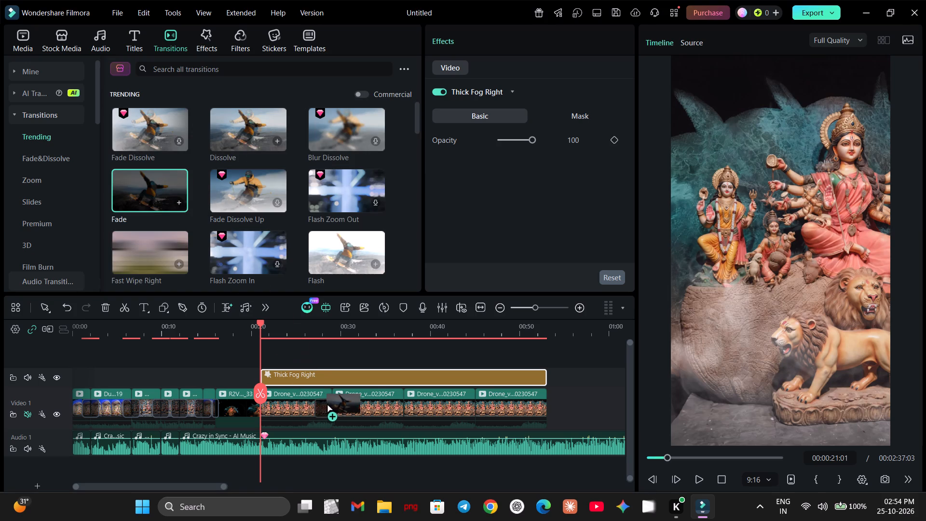
{"action": "left_click_drag", "start_coordinate": [327, 403], "coordinate": [328, 401]}
Step the playhead back to about 00:00:19:21 and apply Fade at the cut between the R2V clip and the first Drone_video clip.
{"action": "key", "text": "Left"}
{"action": "key", "text": "Left"}
{"action": "key", "text": "Left"}
{"action": "key", "text": "Left"}
{"action": "key", "text": "Left"}
{"action": "key", "text": "Left"}
{"action": "key", "text": "Left"}
{"action": "key", "text": "Left"}
{"action": "key", "text": "Left"}
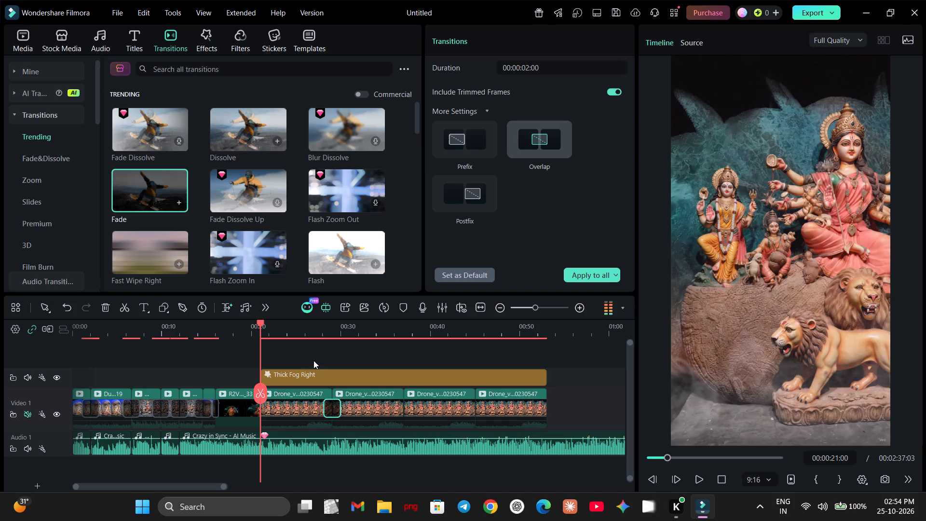
{"action": "key", "text": "Left"}
{"action": "key", "text": "Left"}
{"action": "key", "text": "Left"}
{"action": "key", "text": "Left"}
{"action": "key", "text": "Left"}
{"action": "key", "text": "Left"}
{"action": "key", "text": "Left"}
{"action": "key", "text": "Left"}
{"action": "key", "text": "Left"}
{"action": "key", "text": "Left"}
{"action": "key", "text": "Left"}
{"action": "key", "text": "Left"}
{"action": "key", "text": "Left"}
{"action": "key", "text": "Left"}
{"action": "key", "text": "Left"}
{"action": "key", "text": "Left"}
{"action": "key", "text": "Left"}
{"action": "key", "text": "Left"}
{"action": "key", "text": "Left"}
{"action": "key", "text": "Left"}
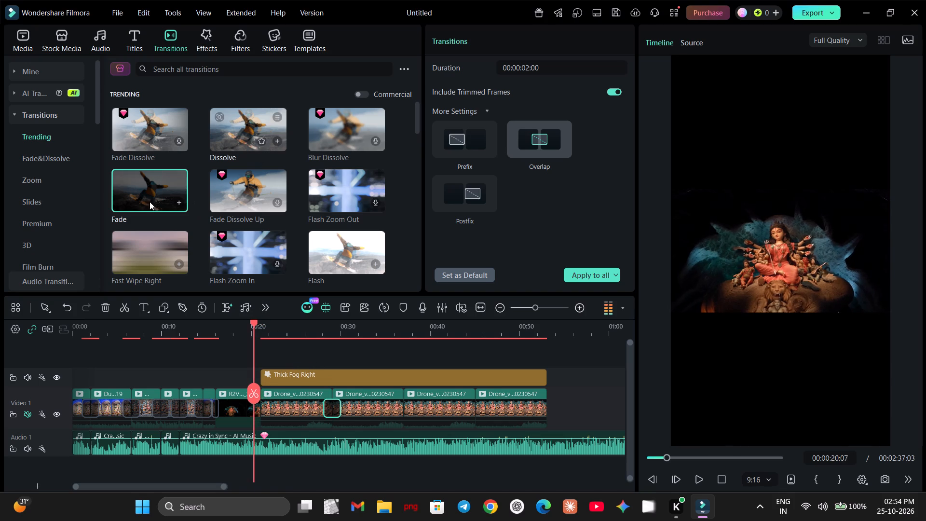
{"action": "left_click_drag", "start_coordinate": [147, 188], "coordinate": [260, 402]}
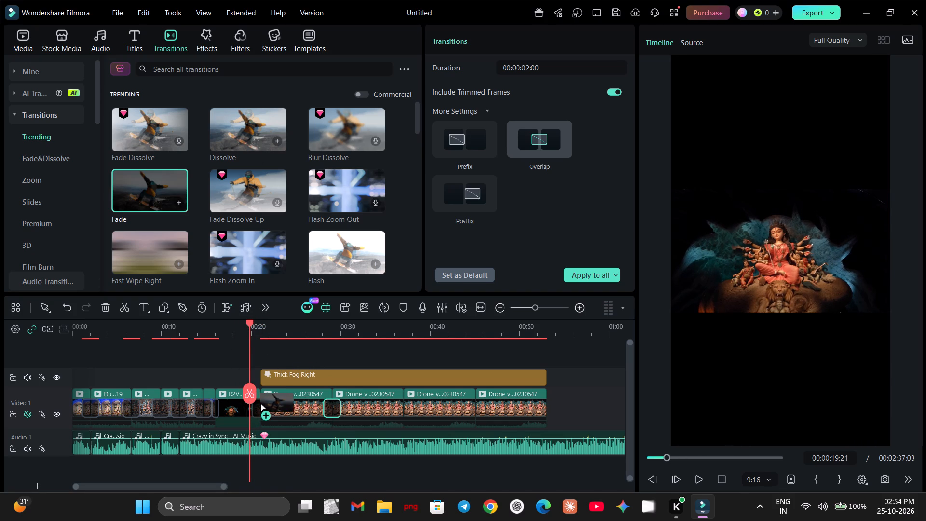
{"action": "left_click_drag", "start_coordinate": [260, 402], "coordinate": [259, 401]}
Apply the Fade transition at the two remaining cuts between the second, third and fourth Drone_video clips.
{"action": "left_click_drag", "start_coordinate": [159, 190], "coordinate": [381, 399]}
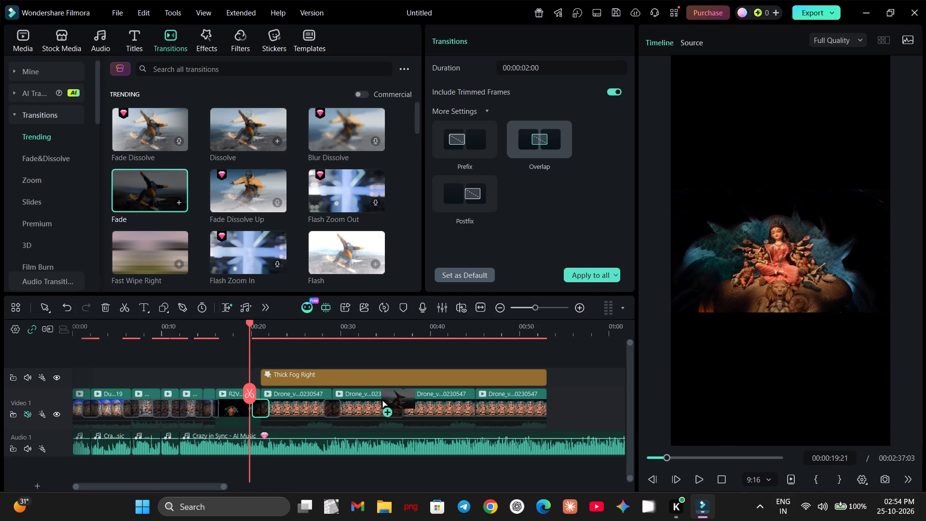
{"action": "left_click_drag", "start_coordinate": [381, 399], "coordinate": [400, 402]}
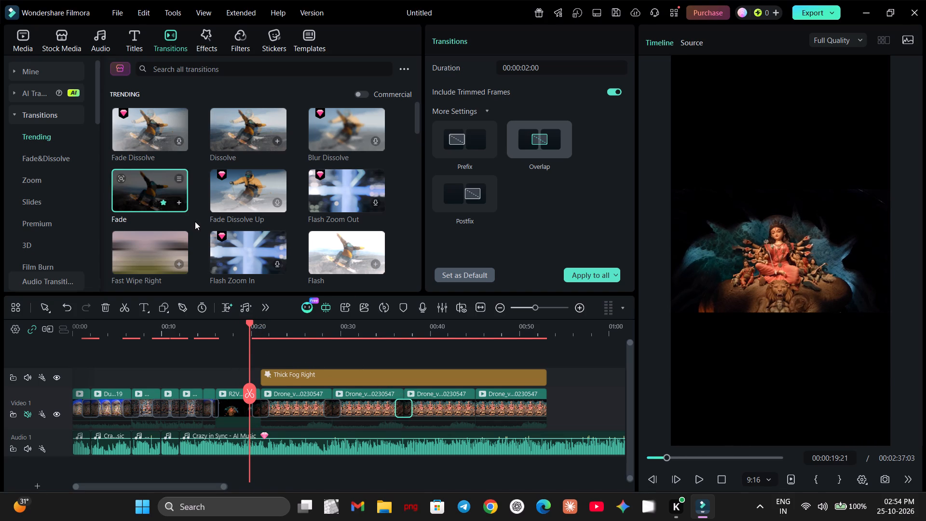
{"action": "left_click_drag", "start_coordinate": [144, 188], "coordinate": [470, 400]}
Play back the fog and Fade transitions from about 00:00:19:21 to about 00:00:27:18.
{"action": "key", "text": "space"}
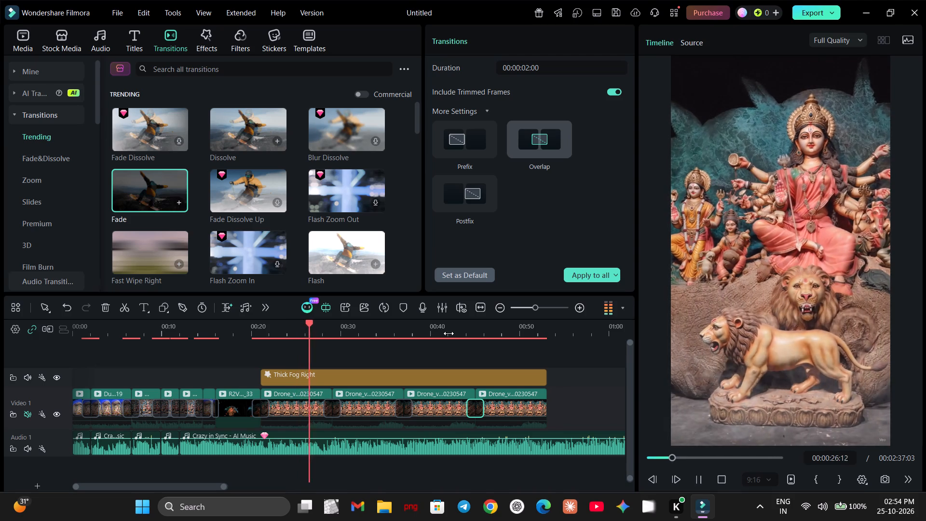
{"action": "key", "text": "space"}
{"action": "key", "text": "space"}
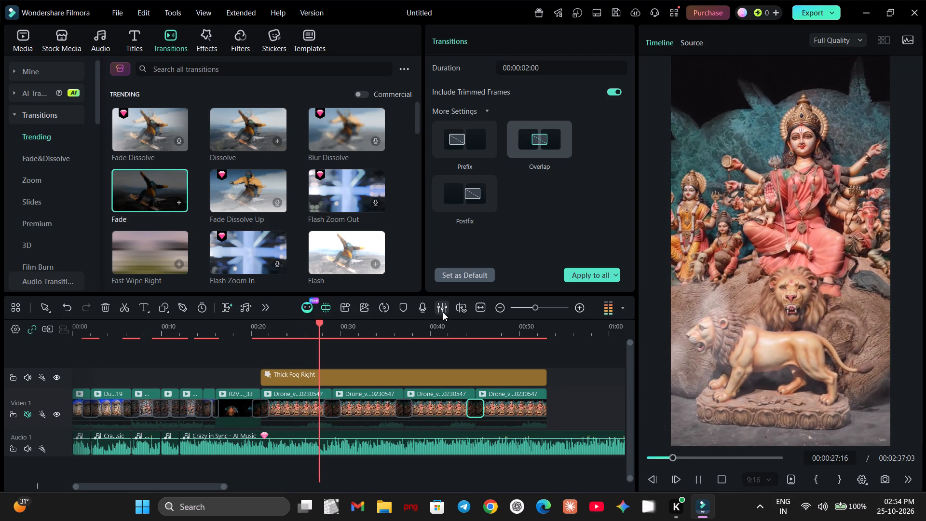
{"action": "key", "text": "space"}
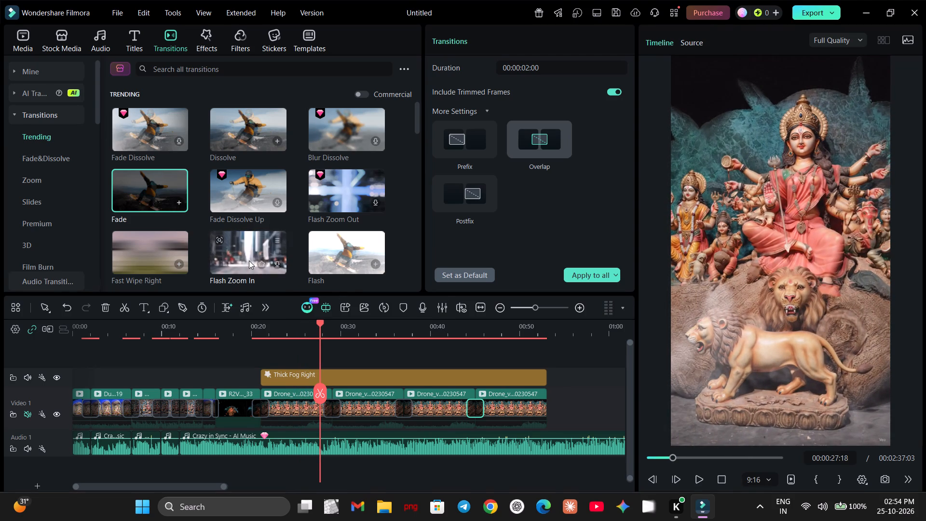
Search the effects for "beat" and add Heartbeat Shake above the Thick Fog Right effect at 00:00:27:18.
{"action": "left_click", "coordinate": [199, 37]}
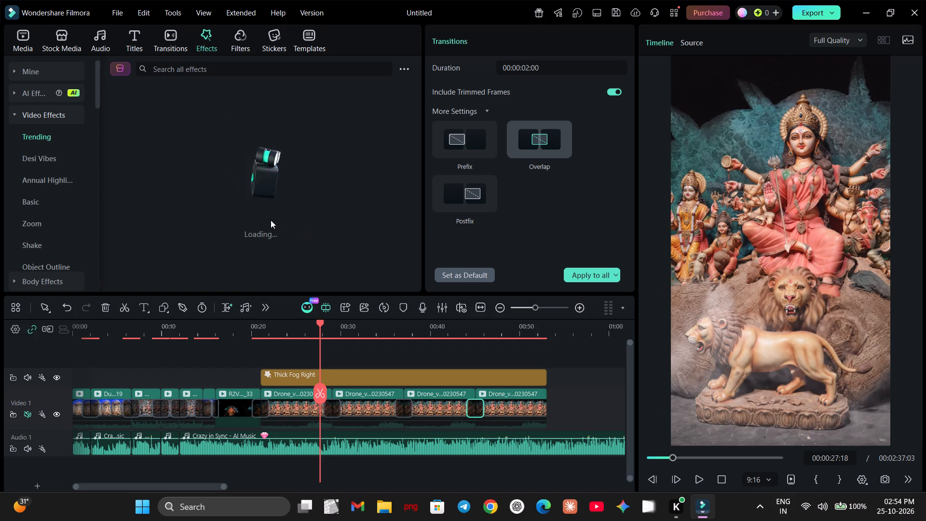
{"action": "scroll", "coordinate": [269, 216], "scroll_direction": "down", "scroll_amount": 3}
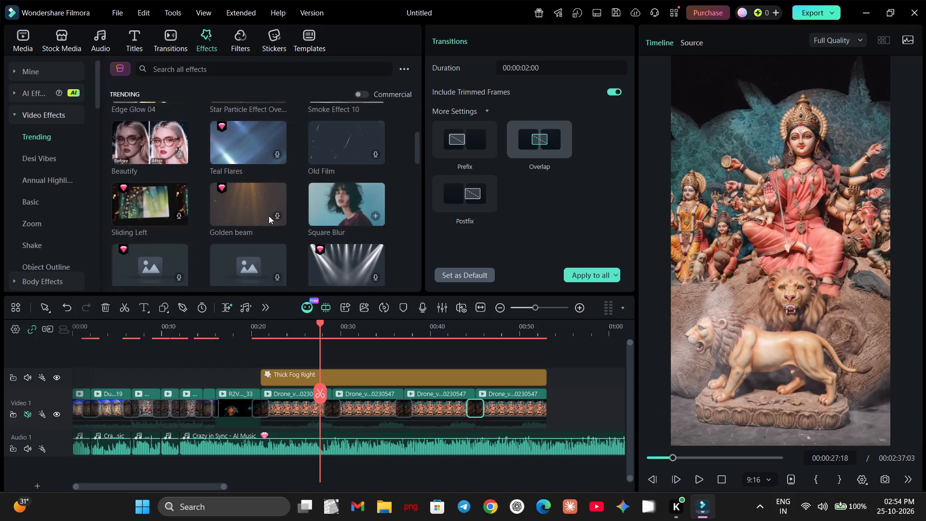
{"action": "scroll", "coordinate": [242, 198], "scroll_direction": "up", "scroll_amount": 1}
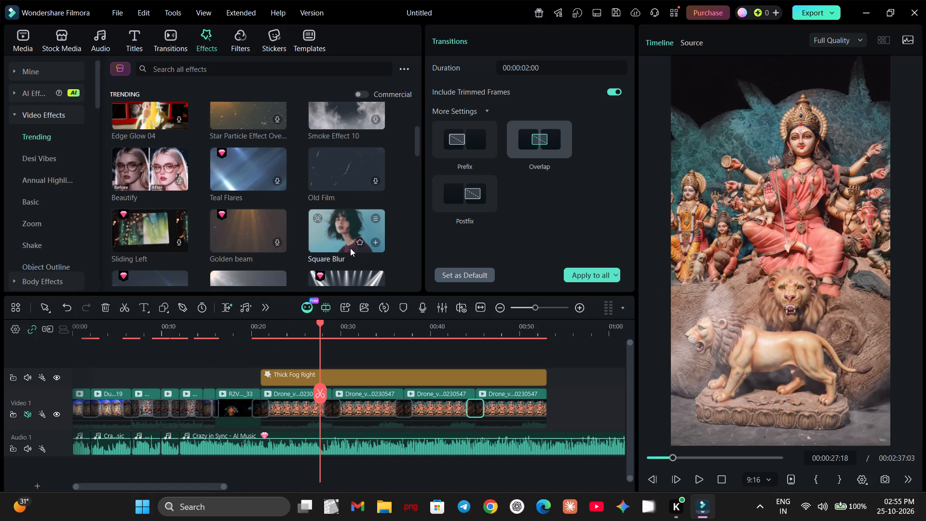
{"action": "scroll", "coordinate": [341, 249], "scroll_direction": "down", "scroll_amount": 1}
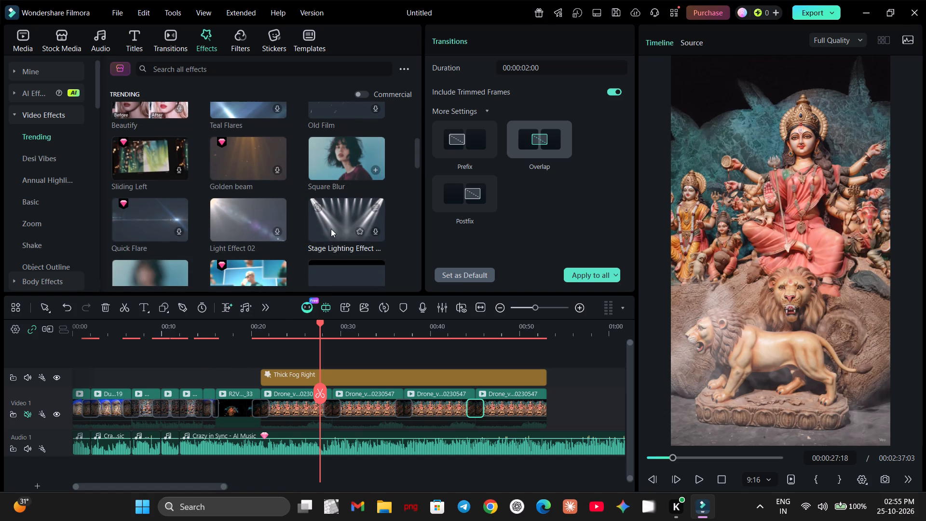
{"action": "scroll", "coordinate": [270, 236], "scroll_direction": "down", "scroll_amount": 2}
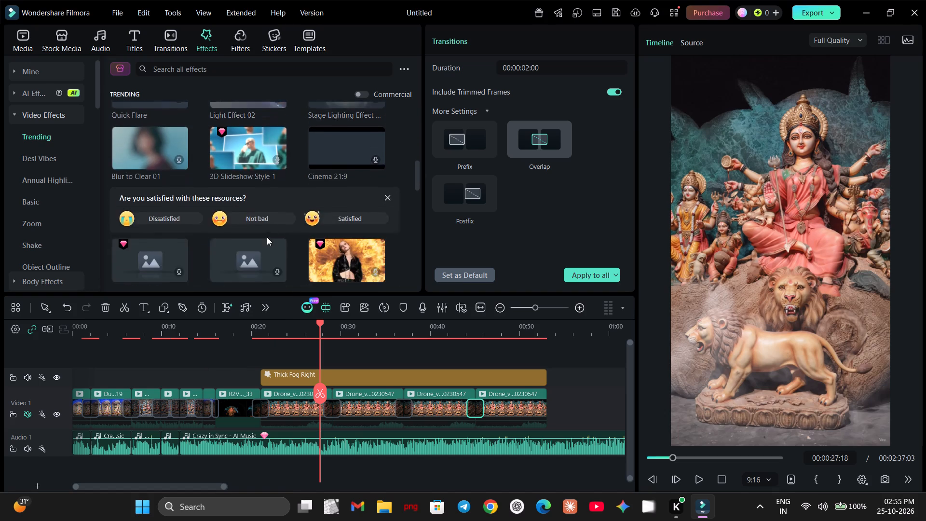
{"action": "scroll", "coordinate": [218, 192], "scroll_direction": "up", "scroll_amount": 2}
{"action": "scroll", "coordinate": [176, 157], "scroll_direction": "up", "scroll_amount": 2}
{"action": "left_click", "coordinate": [200, 67]}
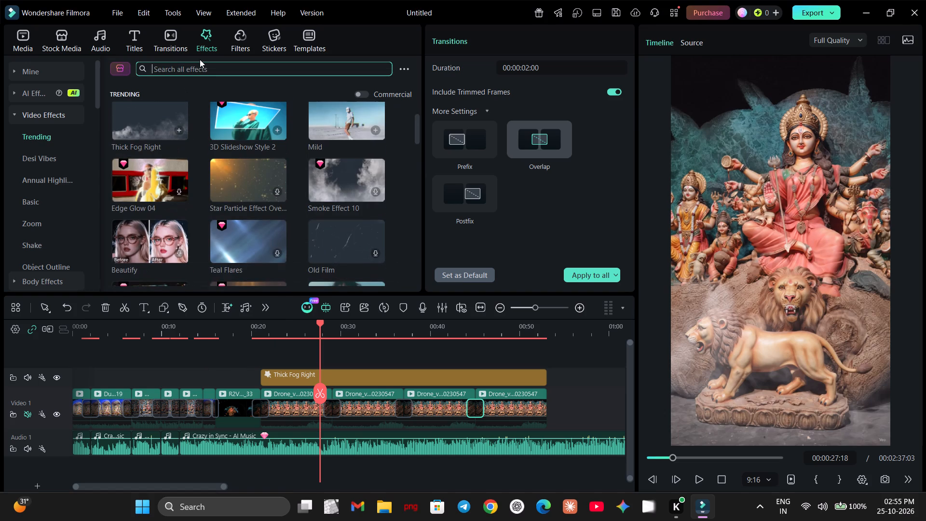
{"action": "type", "text": "beat"}
{"action": "key", "text": "Return"}
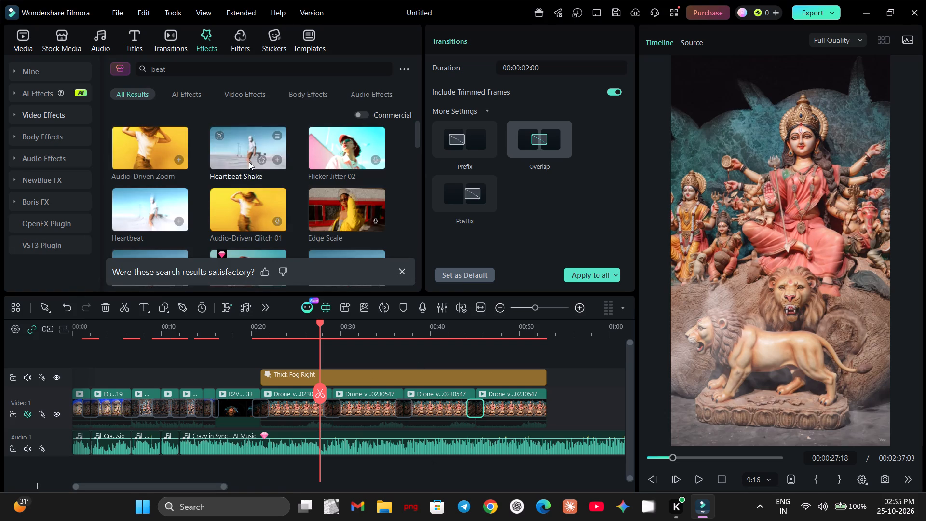
{"action": "left_click", "coordinate": [277, 158]}
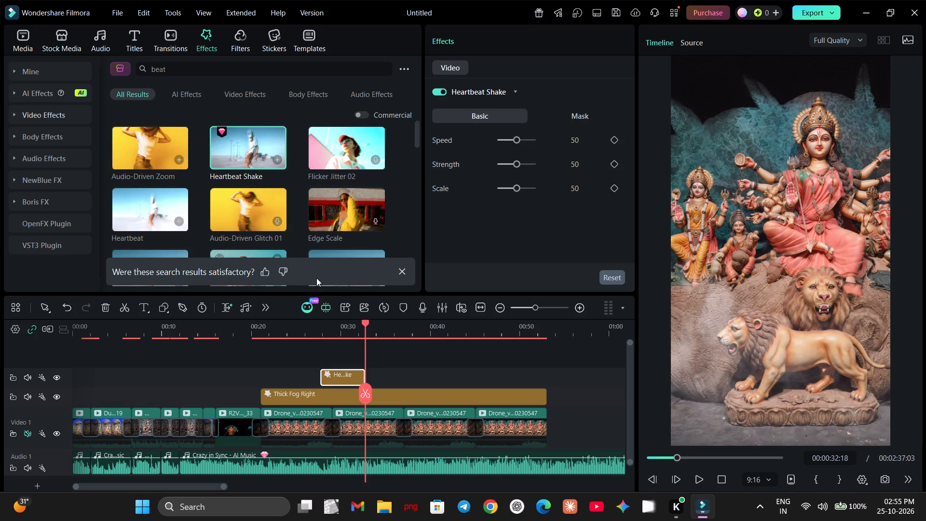
Trim the Heartbeat Shake effect to a duration of 00:00:02:06 and move it to start at 00:00:26:20.
{"action": "left_click_drag", "start_coordinate": [364, 374], "coordinate": [340, 377]}
{"action": "left_click_drag", "start_coordinate": [322, 375], "coordinate": [327, 377]}
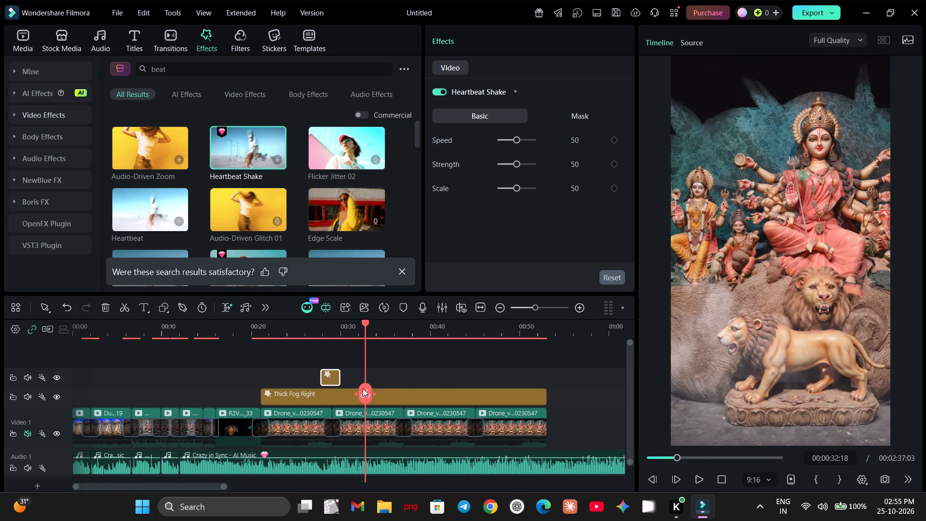
{"action": "left_click_drag", "start_coordinate": [363, 388], "coordinate": [296, 386]}
{"action": "key", "text": "space"}
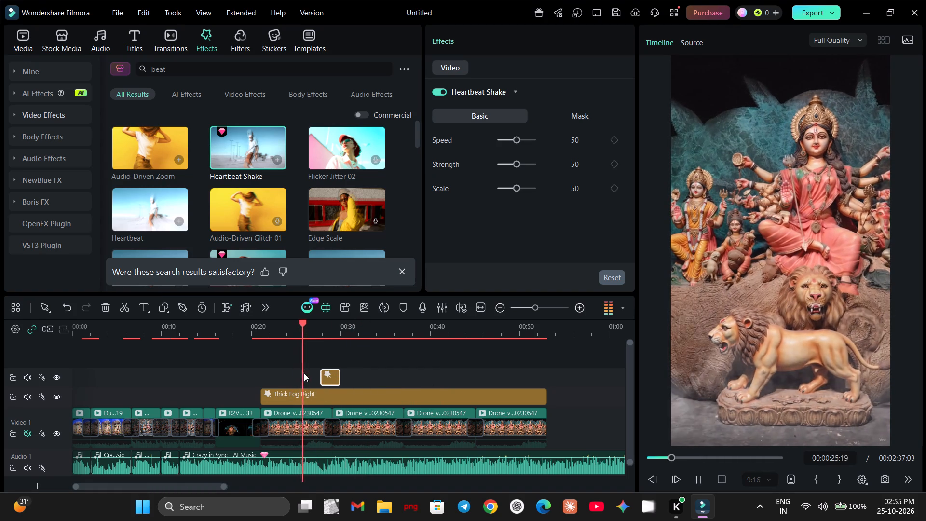
{"action": "key", "text": "space"}
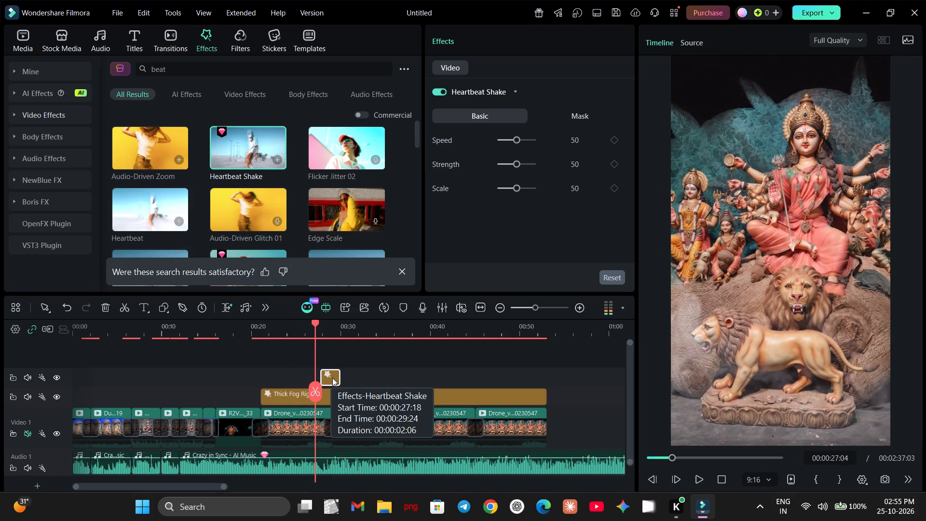
{"action": "left_click_drag", "start_coordinate": [332, 378], "coordinate": [321, 377]}
Play on to 00:00:35:14 and paste a copy of the Heartbeat Shake effect there on the same track.
{"action": "key", "text": "space"}
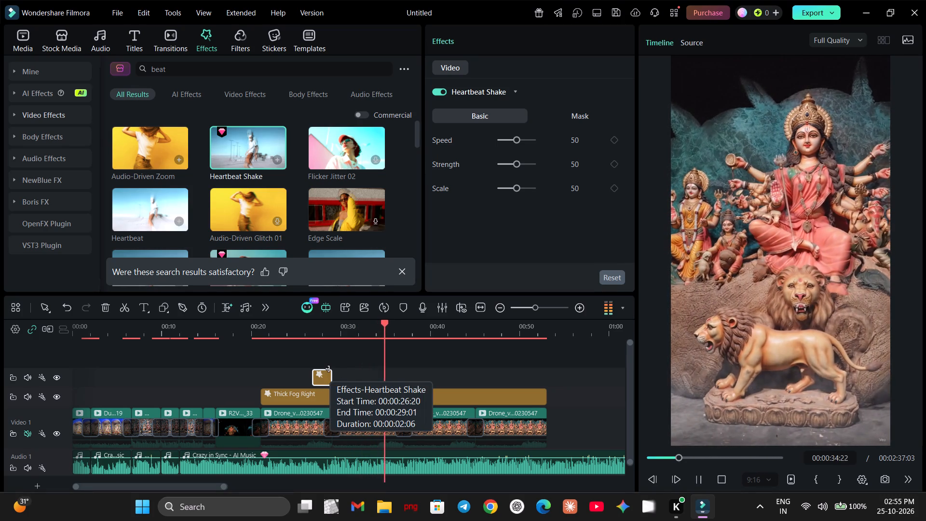
{"action": "key", "text": "space"}
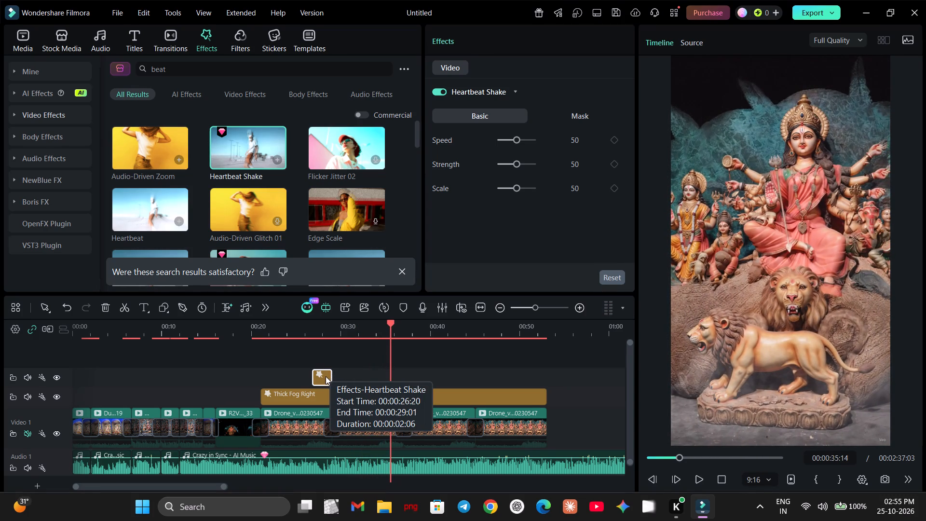
{"action": "left_click", "coordinate": [325, 377]}
{"action": "key", "text": "ctrl+c"}
{"action": "left_click", "coordinate": [391, 376]}
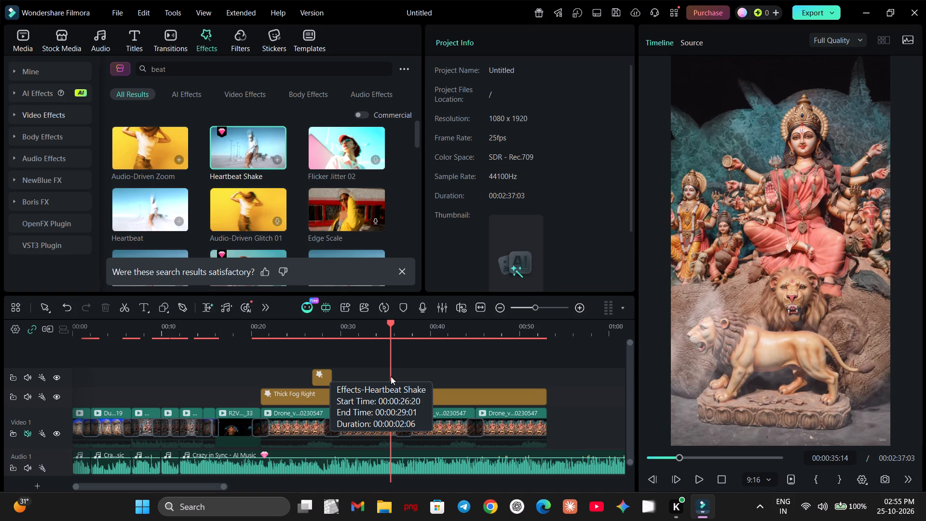
{"action": "key", "text": "ctrl+v"}
{"action": "left_click", "coordinate": [453, 355]}
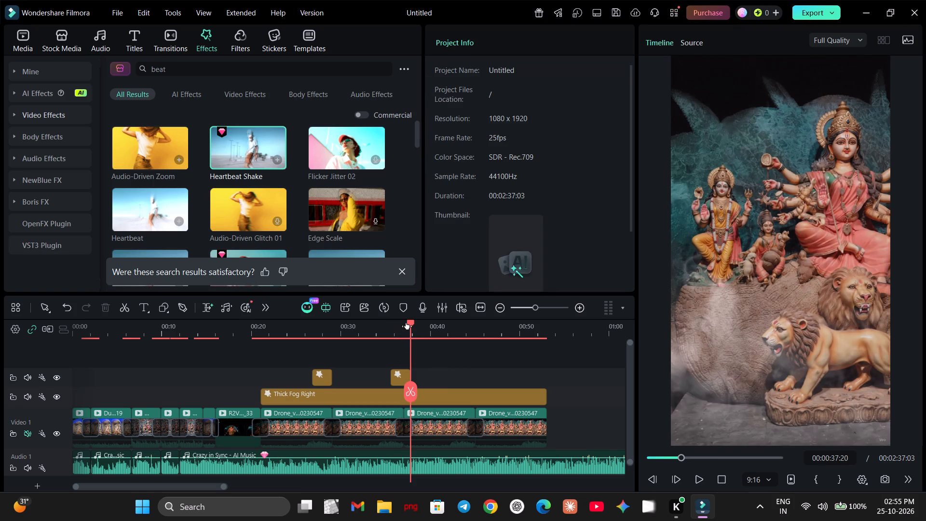
Play back the copied Heartbeat Shake effect across the cut between the second and third Drone_video clips.
{"action": "left_click_drag", "start_coordinate": [412, 324], "coordinate": [407, 325]}
{"action": "left_click_drag", "start_coordinate": [409, 325], "coordinate": [404, 326]}
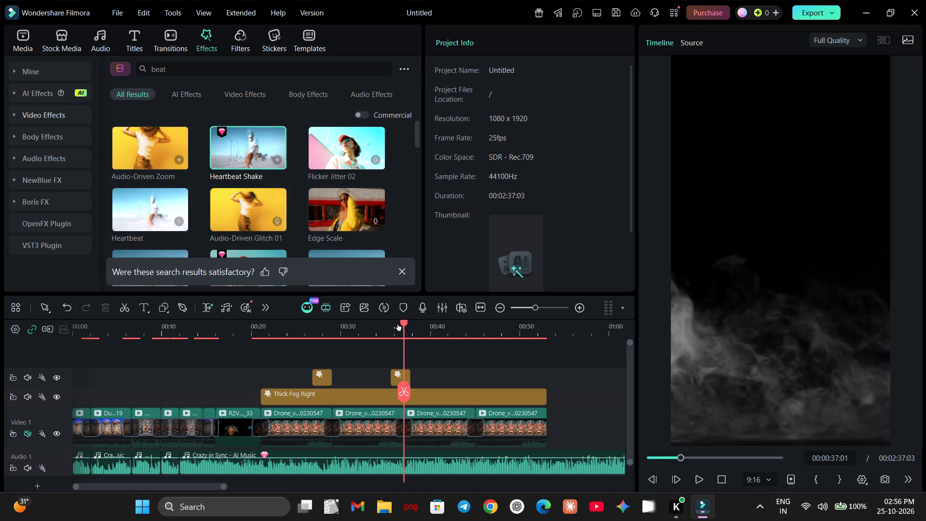
{"action": "left_click_drag", "start_coordinate": [404, 326], "coordinate": [385, 328]}
{"action": "key", "text": "space"}
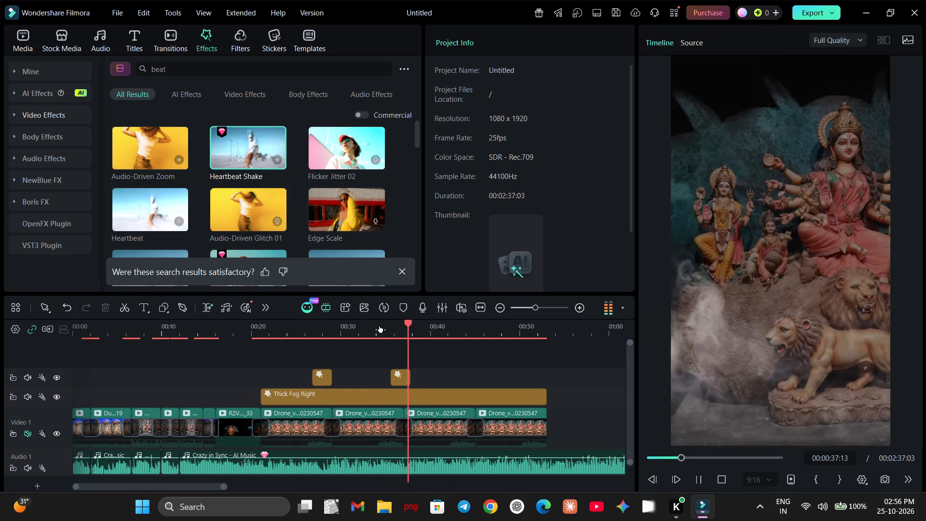
{"action": "key", "text": "space"}
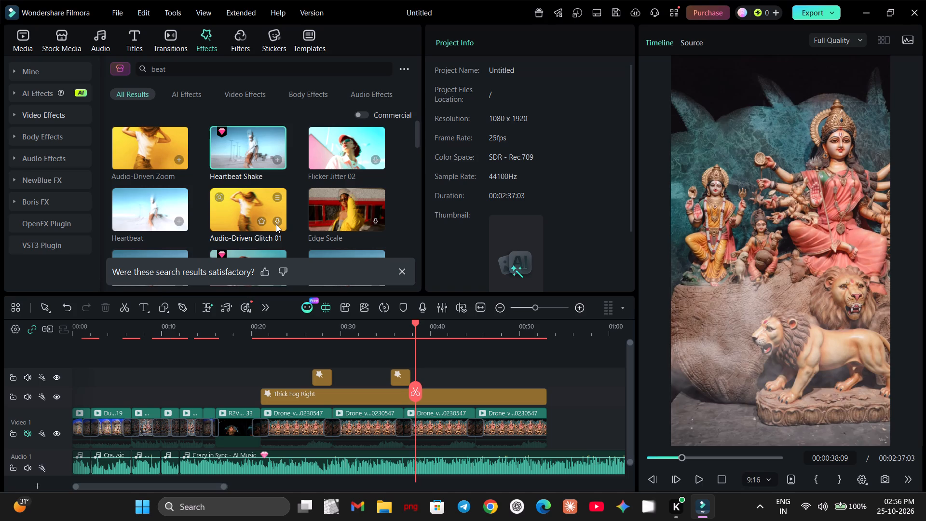
{"action": "key", "text": "space"}
{"action": "key", "text": "space"}
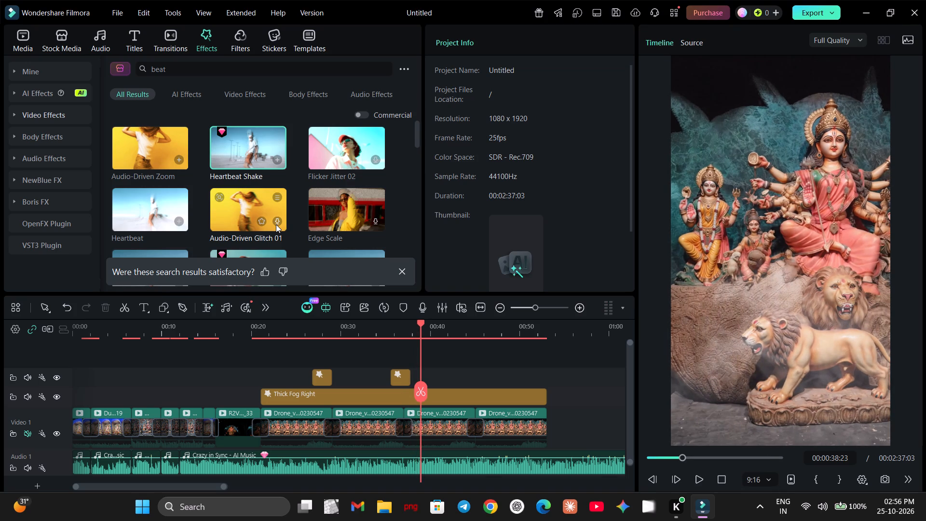
Replay from about 00:00:37:01 to find the beat and place Audio-Driven Glitch 01 on the Heartbeat Shake track at 00:00:38:09.
{"action": "left_click", "coordinate": [235, 215]}
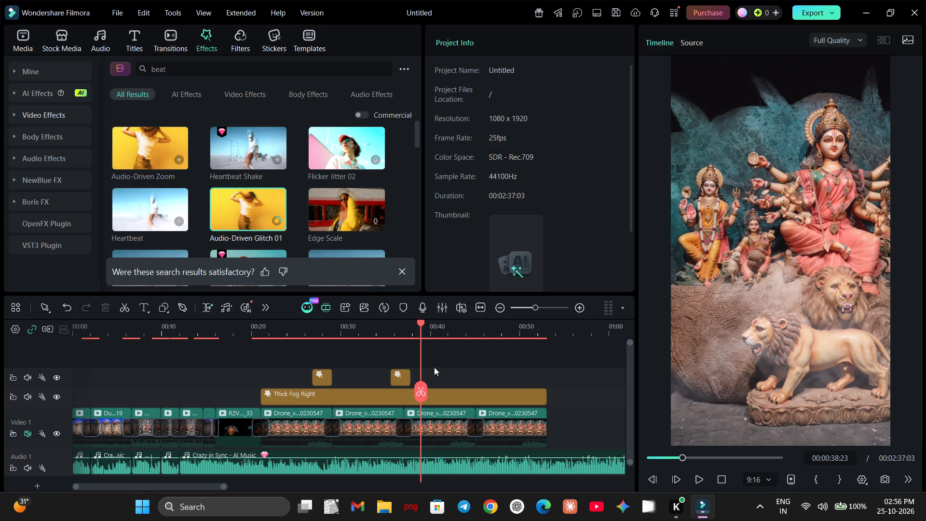
{"action": "left_click_drag", "start_coordinate": [420, 321], "coordinate": [407, 321]}
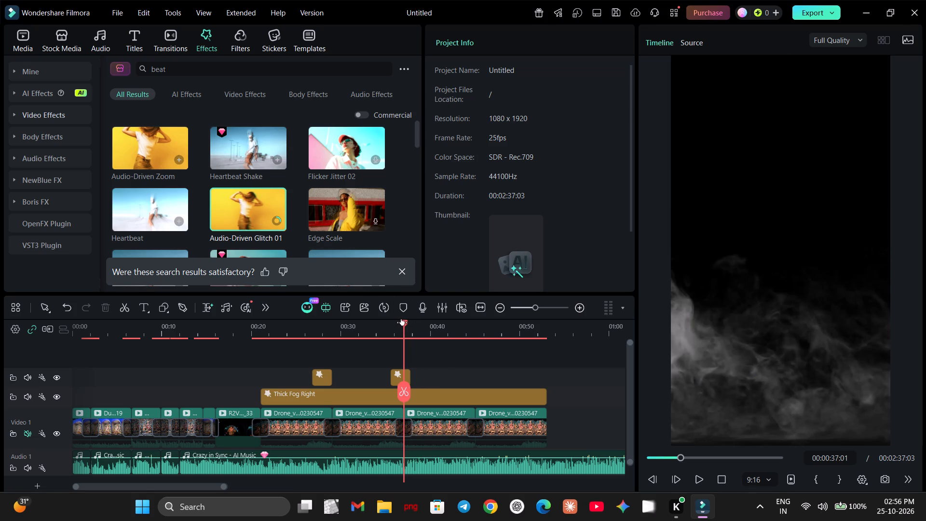
{"action": "key", "text": "space"}
{"action": "key", "text": "space"}
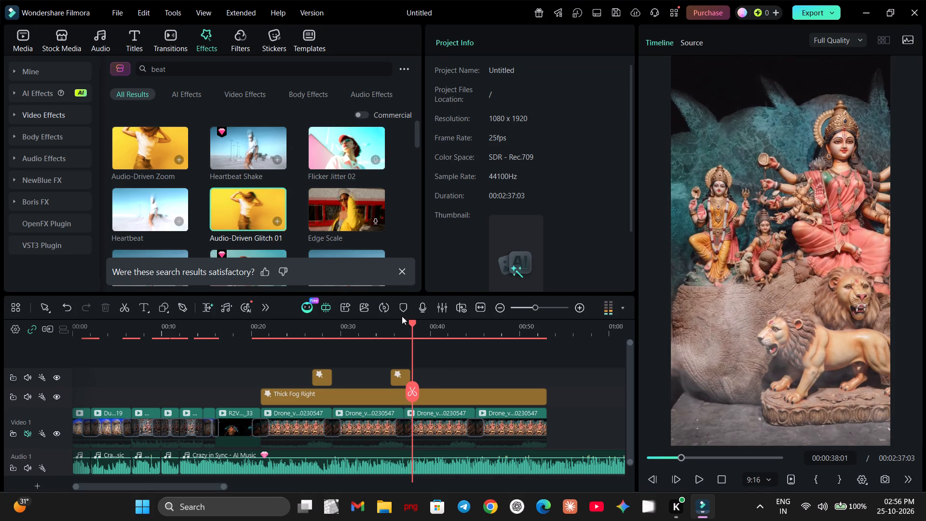
{"action": "key", "text": "space"}
{"action": "key", "text": "space"}
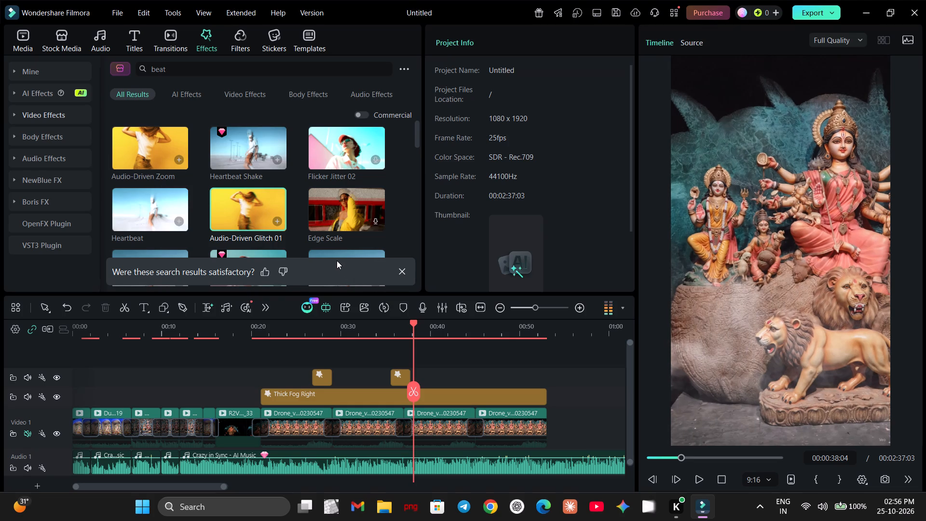
{"action": "key", "text": "space"}
{"action": "key", "text": "space"}
{"action": "key", "text": "space"}
{"action": "key", "text": "space"}
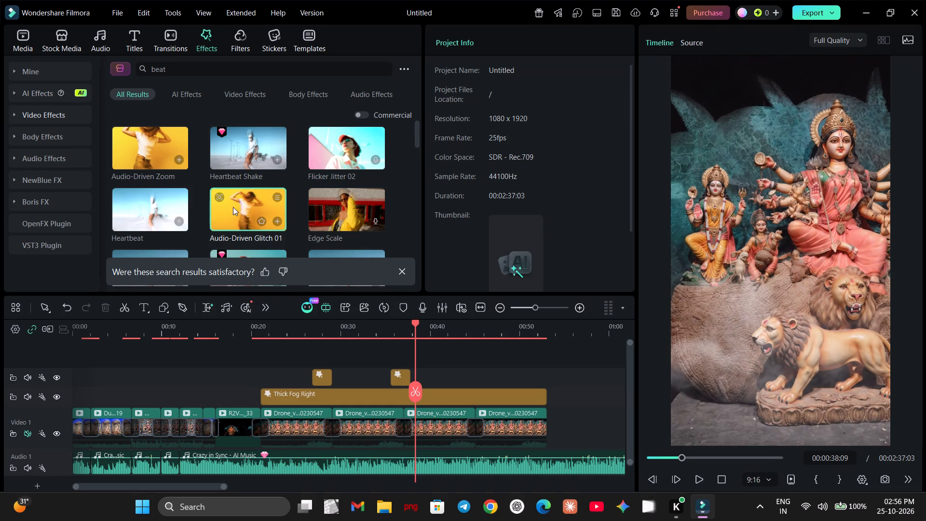
{"action": "left_click_drag", "start_coordinate": [240, 209], "coordinate": [414, 369]}
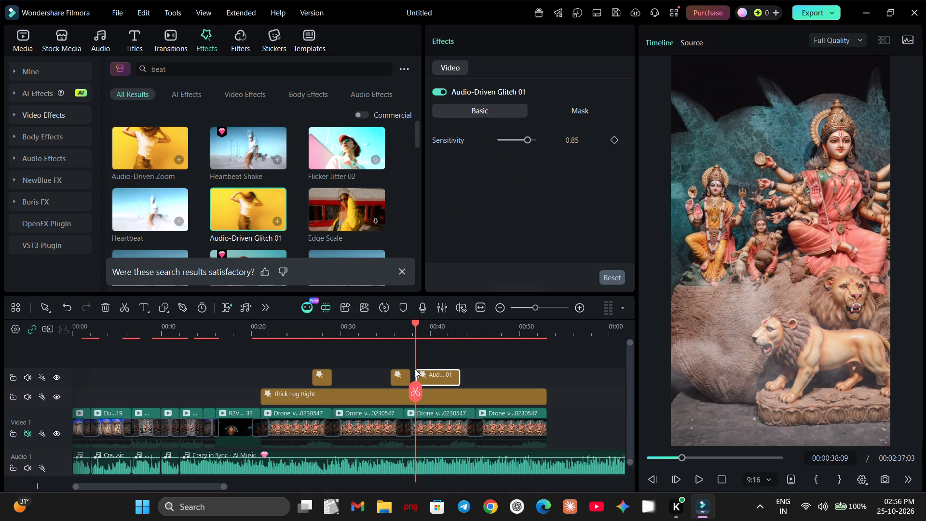
Preview the Audio-Driven Glitch 01 effect, set its Sensitivity to 1.00 and replay it to 00:00:42:06.
{"action": "key", "text": "space"}
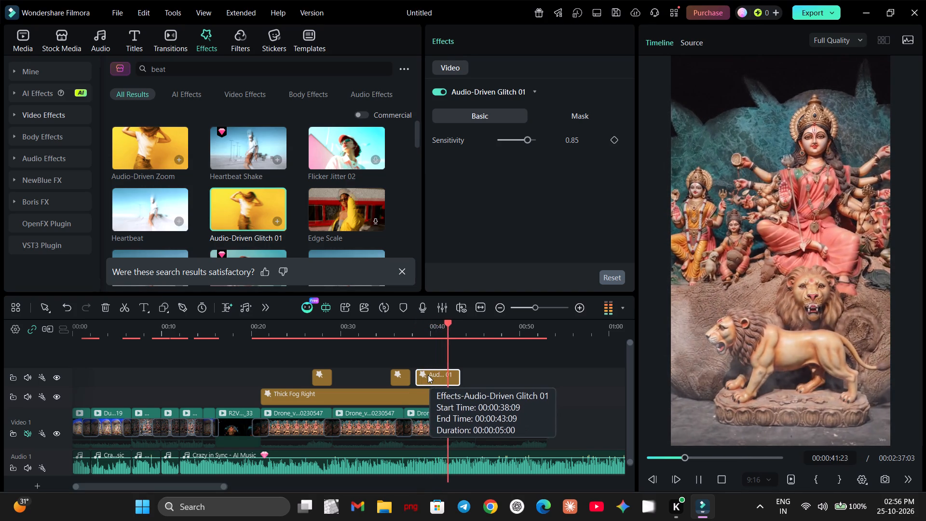
{"action": "key", "text": "space"}
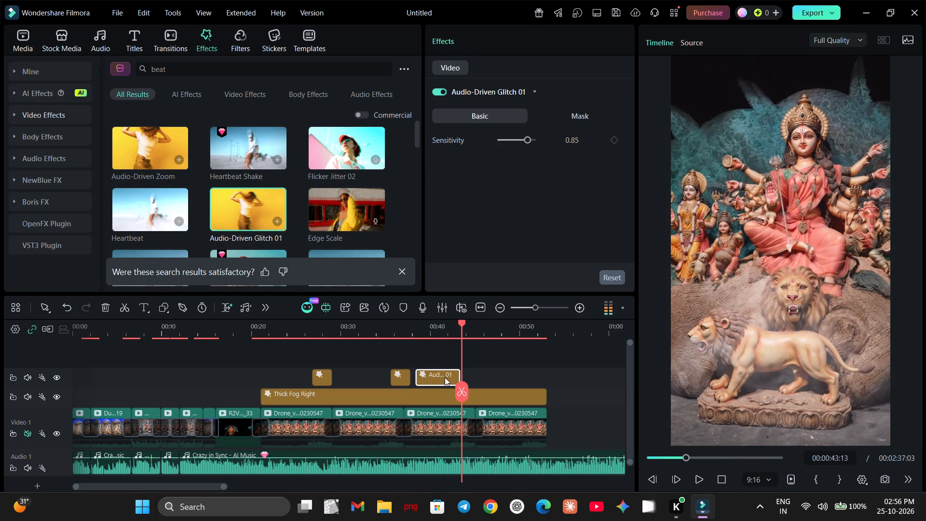
{"action": "left_click", "coordinate": [448, 377]}
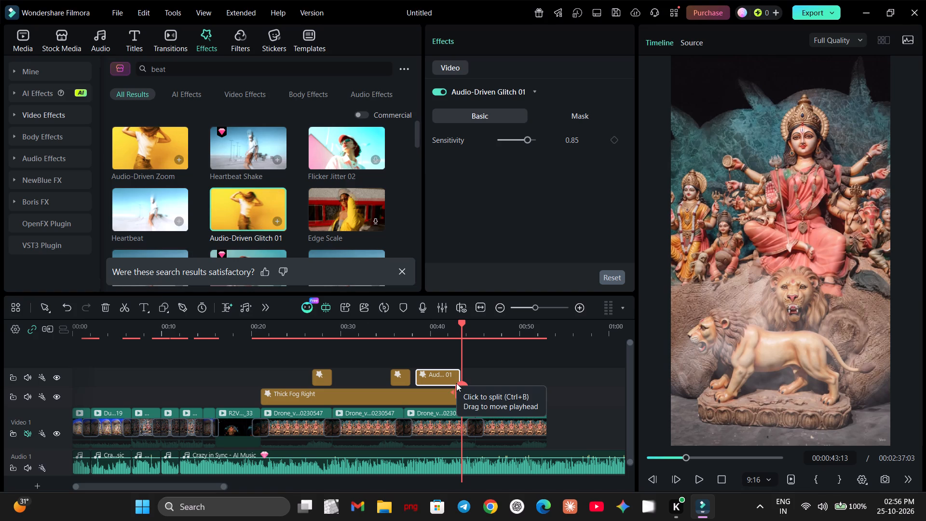
{"action": "left_click_drag", "start_coordinate": [526, 137], "coordinate": [518, 137]}
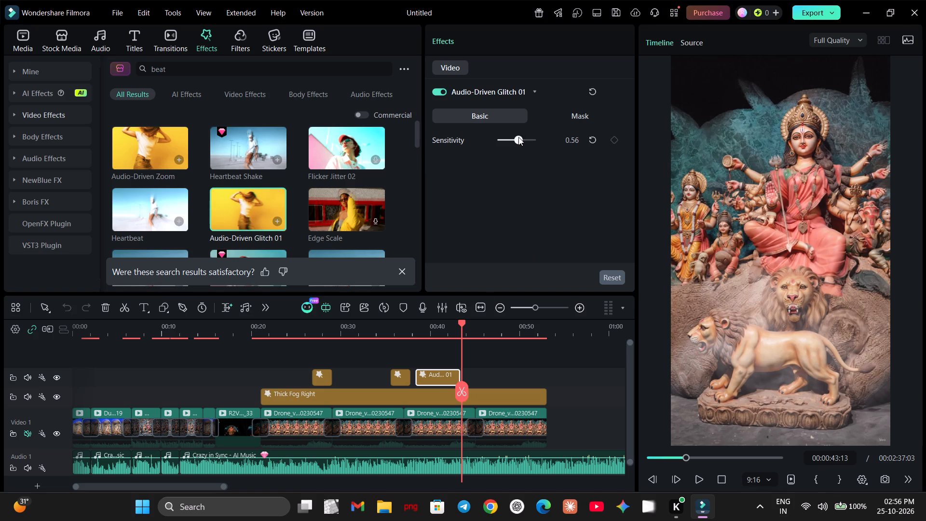
{"action": "left_click_drag", "start_coordinate": [518, 137], "coordinate": [549, 147]}
{"action": "left_click_drag", "start_coordinate": [464, 323], "coordinate": [437, 329]}
{"action": "key", "text": "space"}
{"action": "key", "text": "space"}
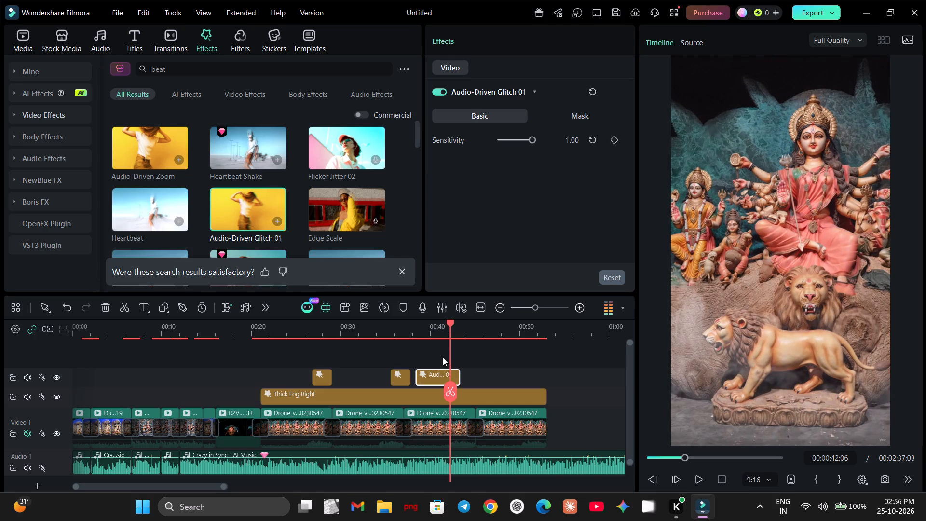
Copy the Audio-Driven Glitch 01 effect and paste the duplicate at 00:00:44:05 on the same track, undoing the misplaced first paste.
{"action": "left_click", "coordinate": [435, 380]}
{"action": "key", "text": "ctrl+c"}
{"action": "left_click", "coordinate": [481, 380]}
{"action": "left_click", "coordinate": [475, 378]}
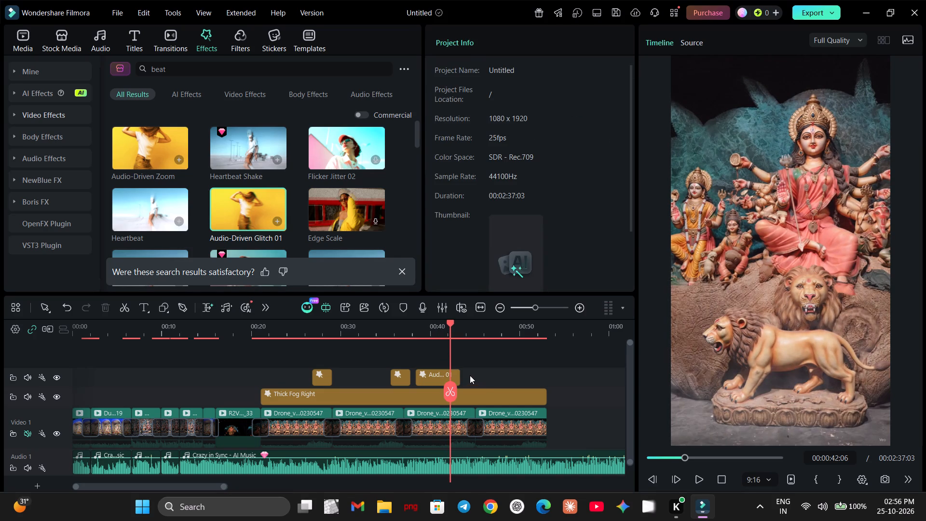
{"action": "key", "text": "ctrl+v"}
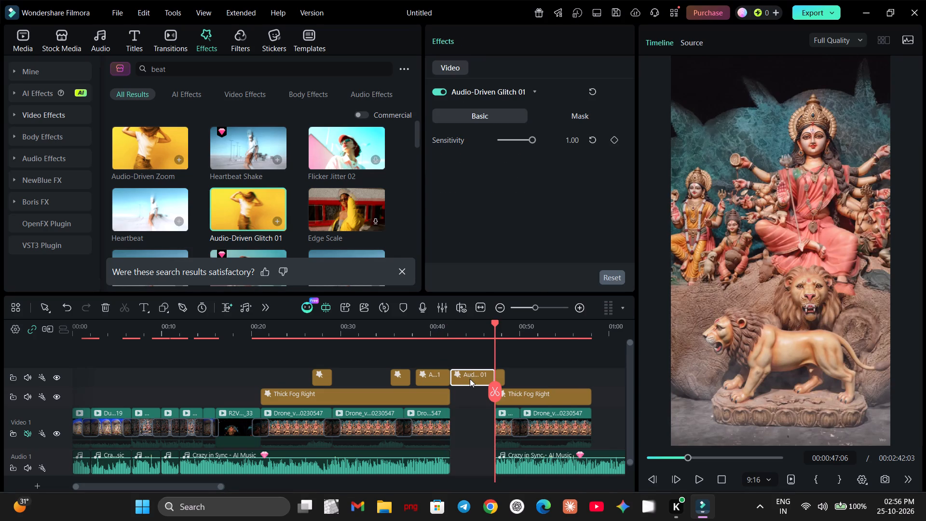
{"action": "key", "text": "ctrl+z"}
{"action": "left_click_drag", "start_coordinate": [449, 388], "coordinate": [449, 388]}
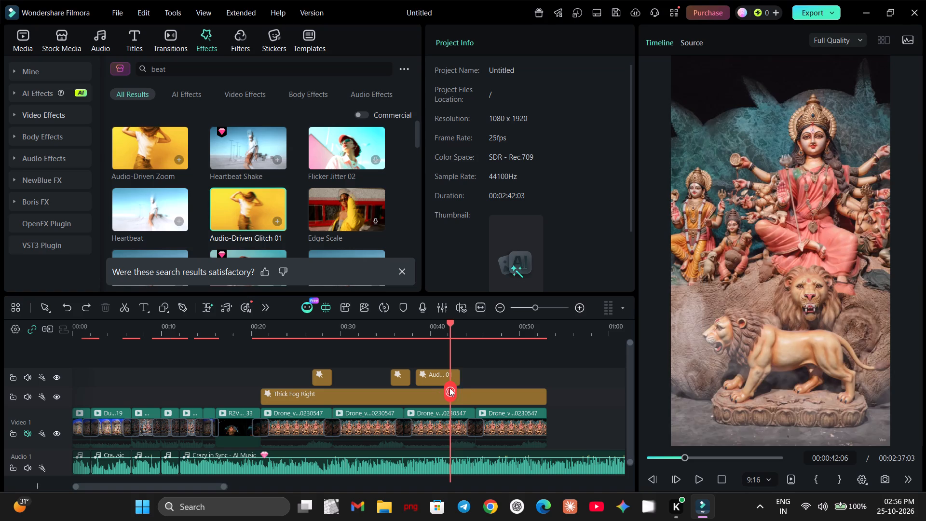
{"action": "left_click_drag", "start_coordinate": [449, 388], "coordinate": [468, 387]}
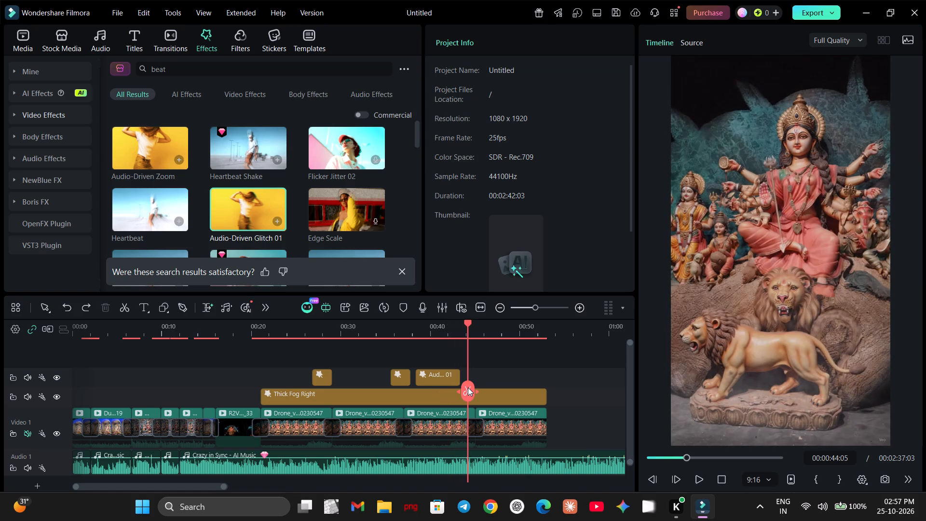
{"action": "key", "text": "ctrl+v"}
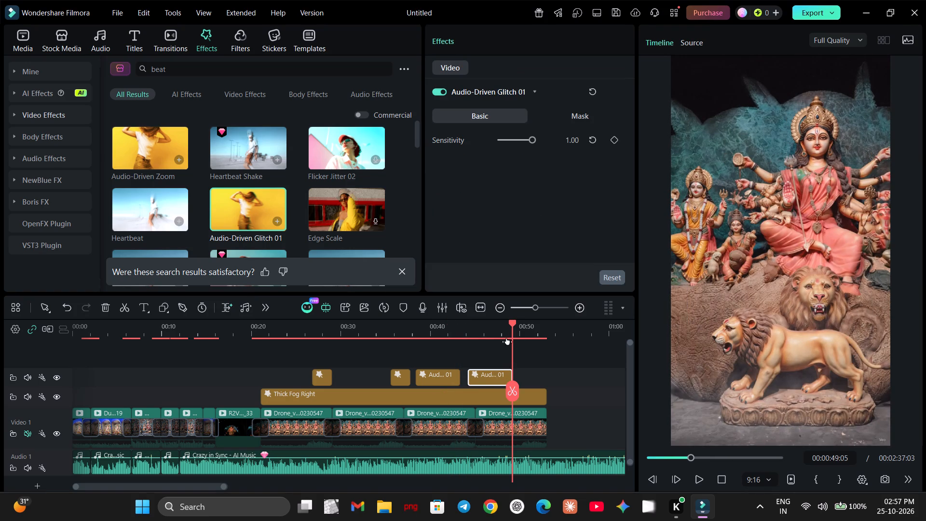
Play back the pasted glitch effect to about 00:00:52:13, and replay the whole edit from the start.
{"action": "left_click_drag", "start_coordinate": [512, 341], "coordinate": [459, 345]}
{"action": "key", "text": "space"}
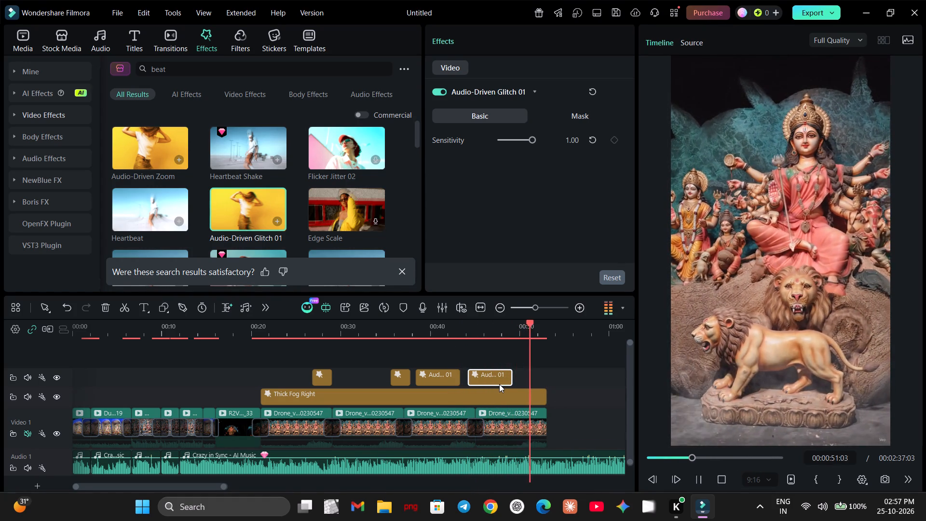
{"action": "key", "text": "space"}
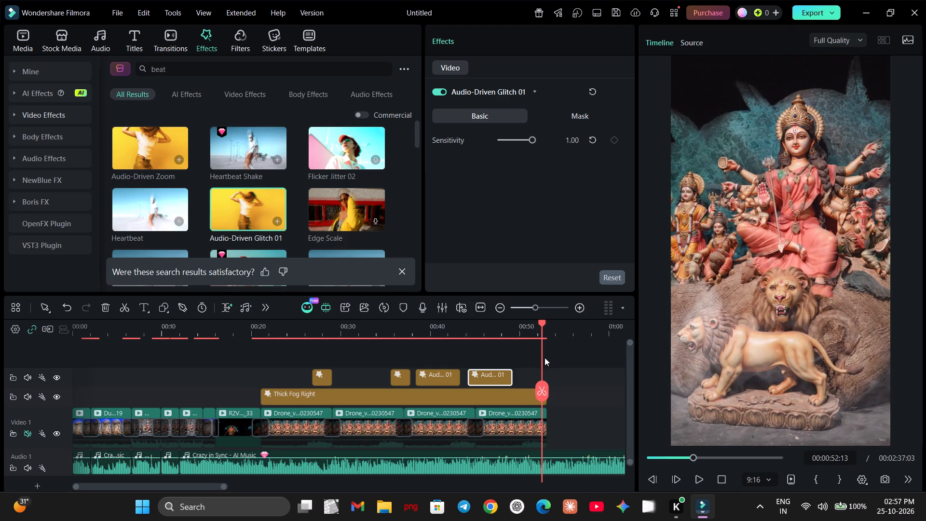
{"action": "left_click_drag", "start_coordinate": [543, 358], "coordinate": [41, 371]}
{"action": "scroll", "coordinate": [543, 358], "scroll_direction": "up", "scroll_amount": 1}
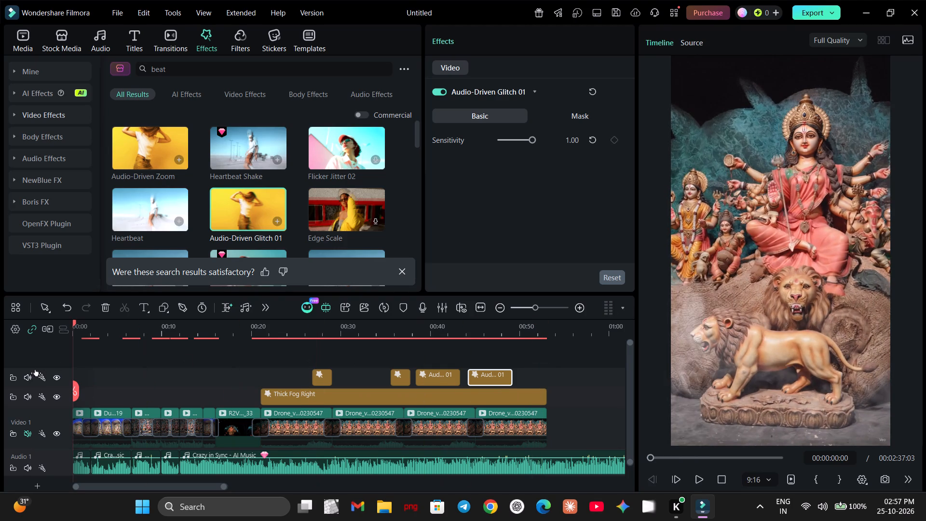
{"action": "left_click_drag", "start_coordinate": [41, 371], "coordinate": [17, 380]}
{"action": "key", "text": "space"}
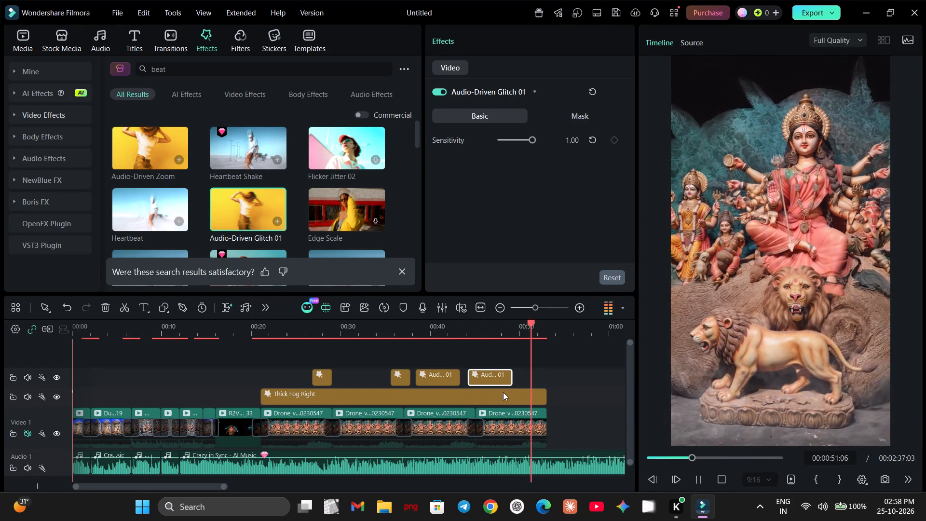
Extend the second Audio-Driven Glitch 01 effect to the end of the last Drone_video clip and stop playback at 00:00:57:09.
{"action": "left_click", "coordinate": [504, 380]}
{"action": "left_click_drag", "start_coordinate": [511, 378], "coordinate": [520, 378]}
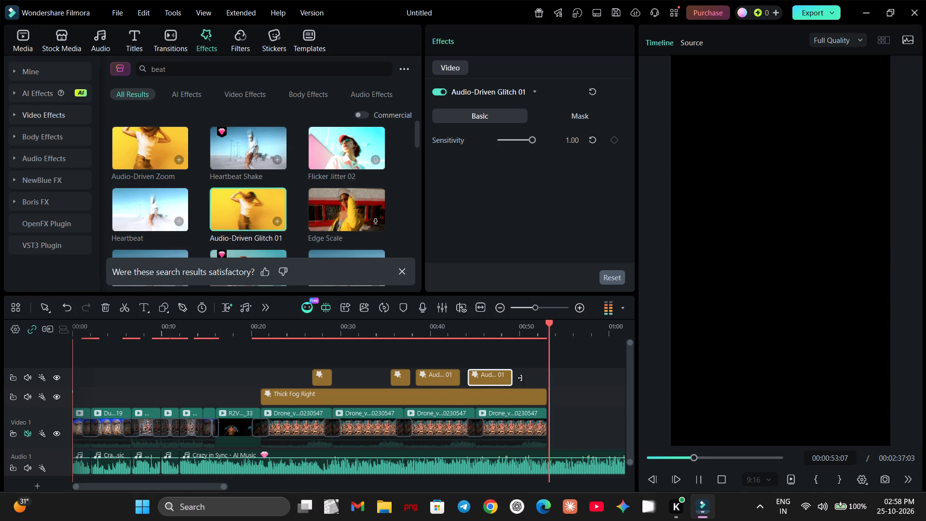
{"action": "left_click_drag", "start_coordinate": [520, 378], "coordinate": [544, 378]}
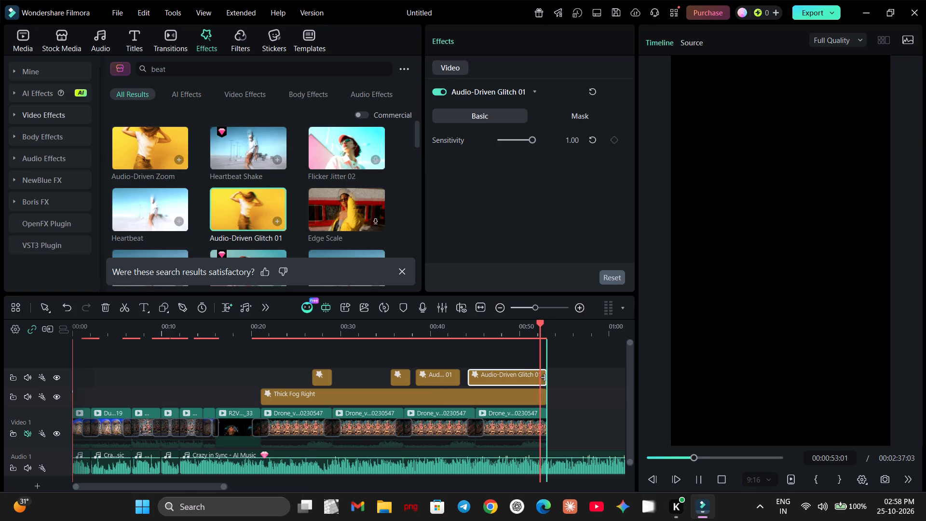
{"action": "key", "text": "space"}
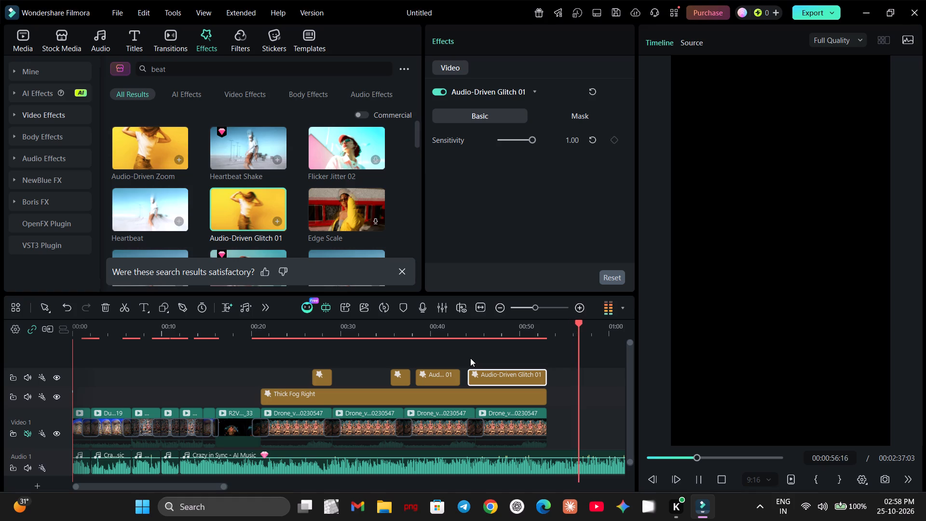
{"action": "key", "text": "space"}
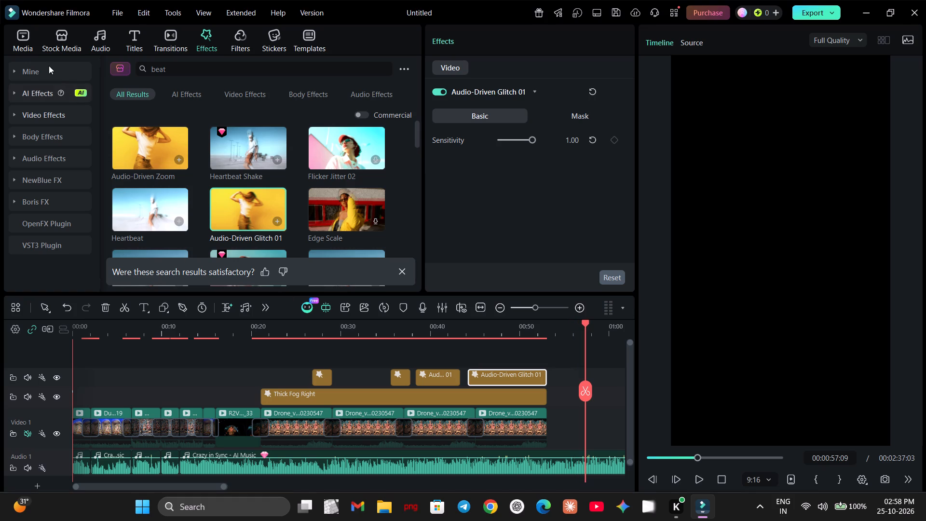
Open the media import and look through the Downloads folder for another file to add.
{"action": "left_click", "coordinate": [29, 45]}
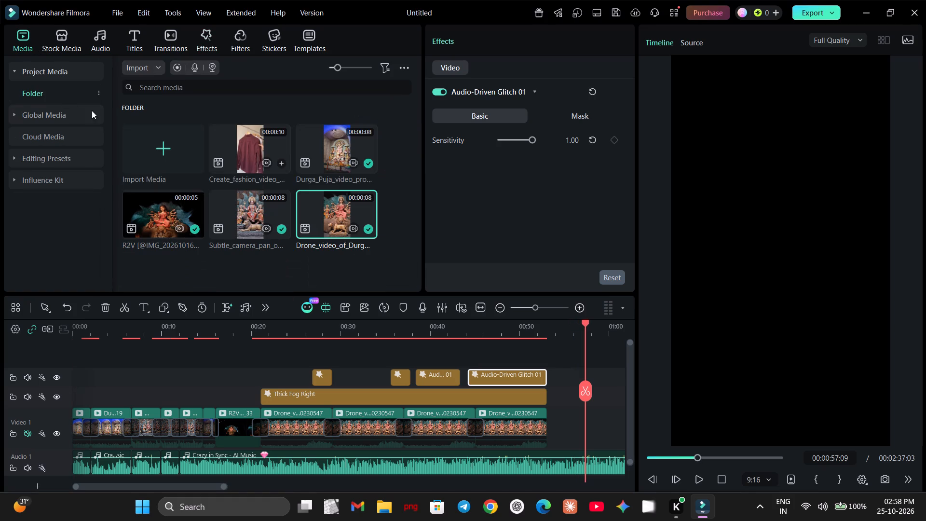
{"action": "left_click", "coordinate": [148, 146]}
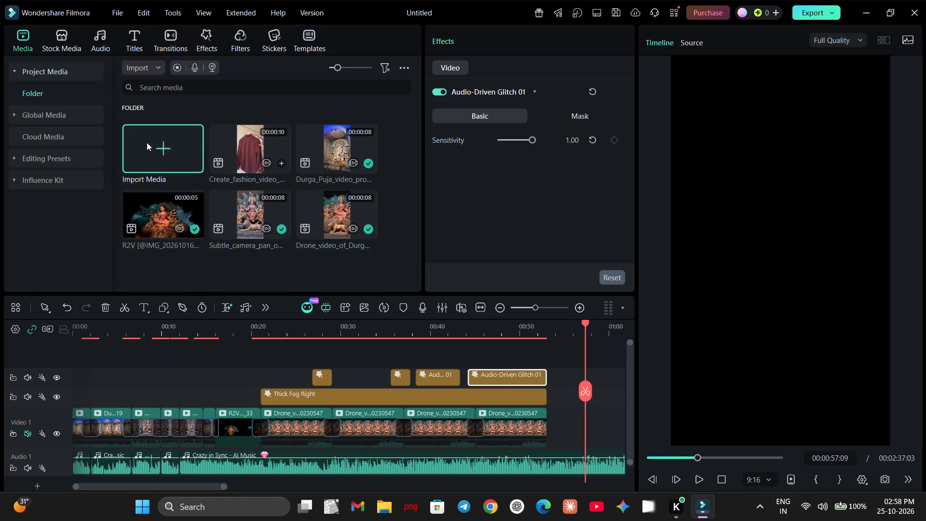
{"action": "scroll", "coordinate": [219, 176], "scroll_direction": "down", "scroll_amount": 2}
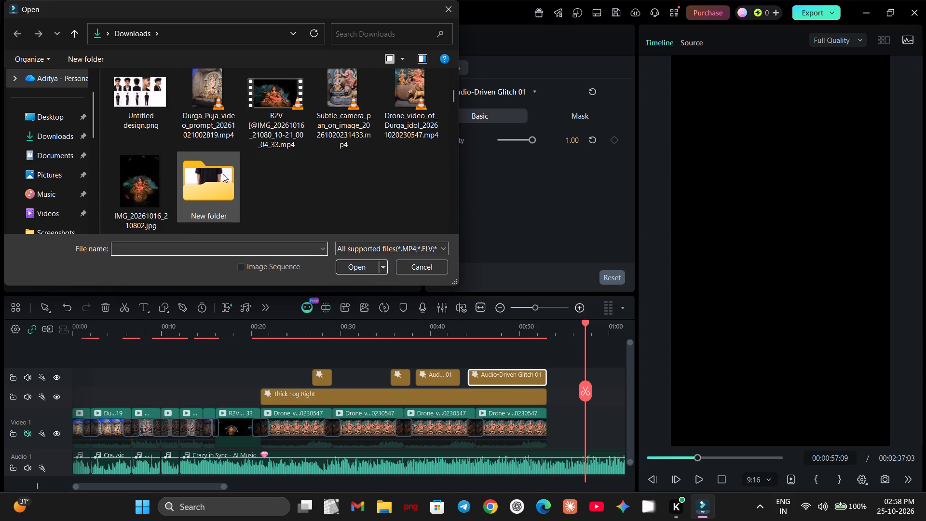
{"action": "scroll", "coordinate": [228, 171], "scroll_direction": "down", "scroll_amount": 2}
{"action": "scroll", "coordinate": [228, 171], "scroll_direction": "up", "scroll_amount": 2}
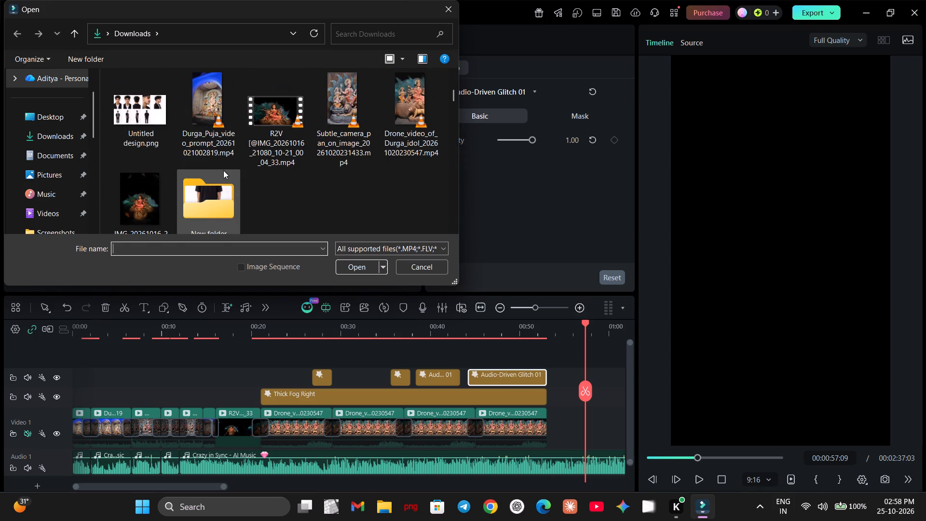
{"action": "scroll", "coordinate": [218, 177], "scroll_direction": "down", "scroll_amount": 3}
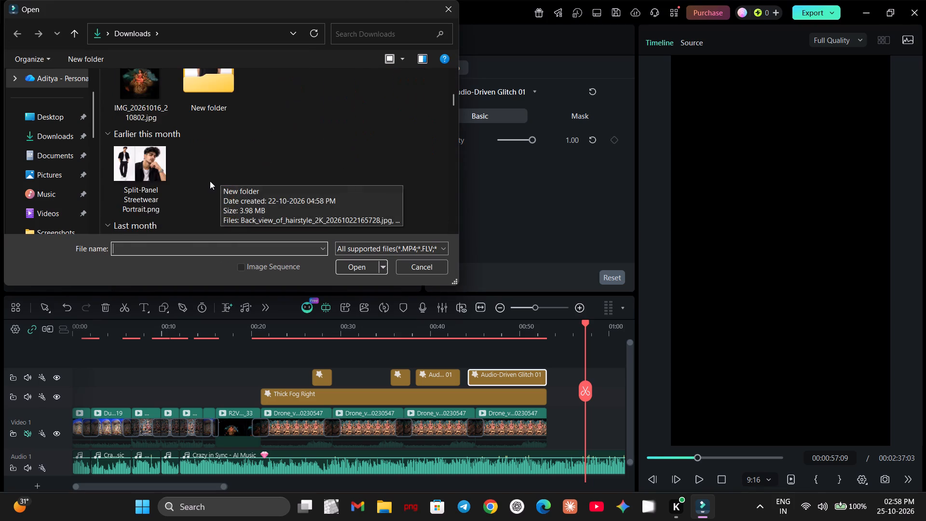
{"action": "scroll", "coordinate": [208, 182], "scroll_direction": "down", "scroll_amount": 8}
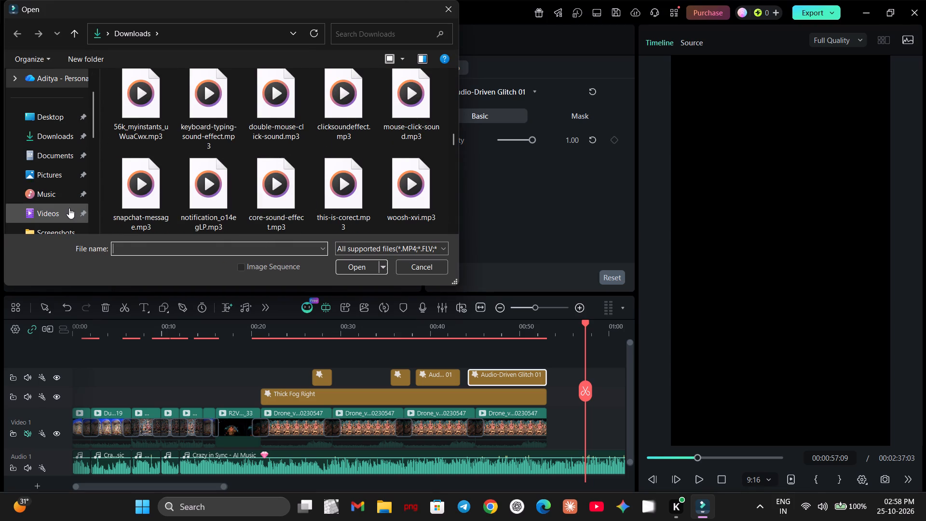
Add the vlc-record First Vlog video from the Videos folder to Video 1 after the Drone_video clips, without proxy creation, keeping 1080x1920 25fps.
{"action": "left_click", "coordinate": [69, 208]}
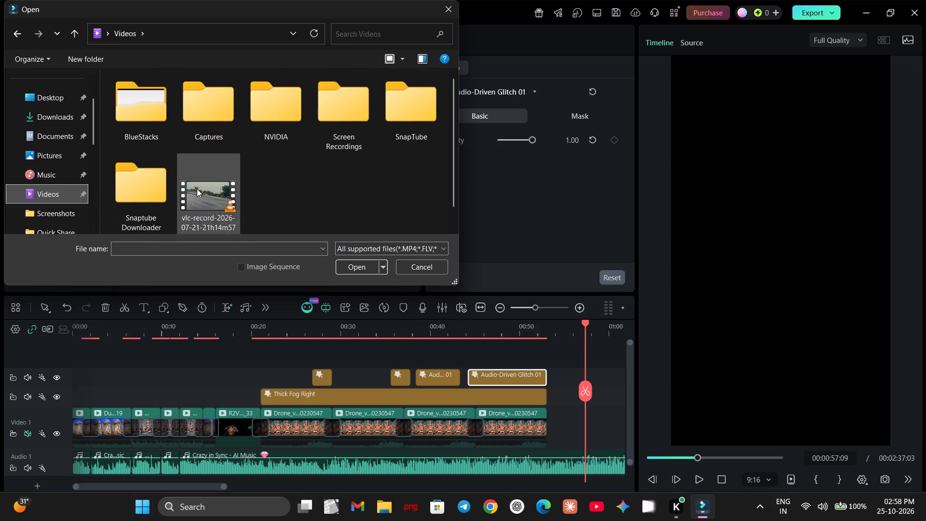
{"action": "left_click", "coordinate": [197, 189]}
{"action": "left_click_drag", "start_coordinate": [197, 189], "coordinate": [568, 425]}
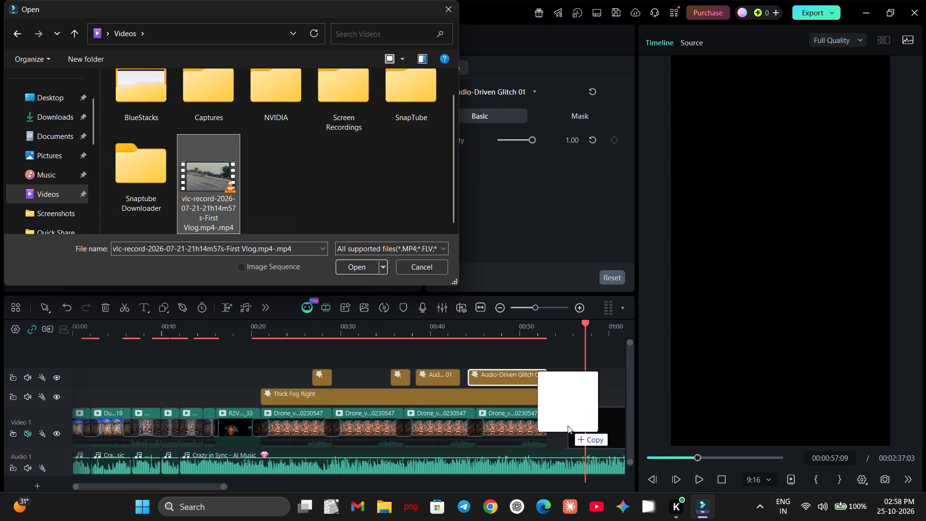
{"action": "left_click_drag", "start_coordinate": [568, 425], "coordinate": [602, 436]}
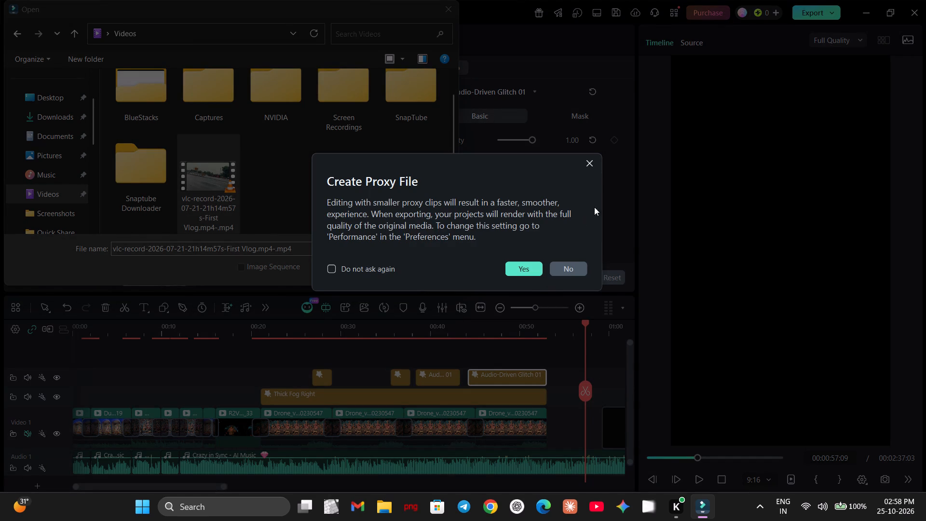
{"action": "left_click", "coordinate": [591, 163]}
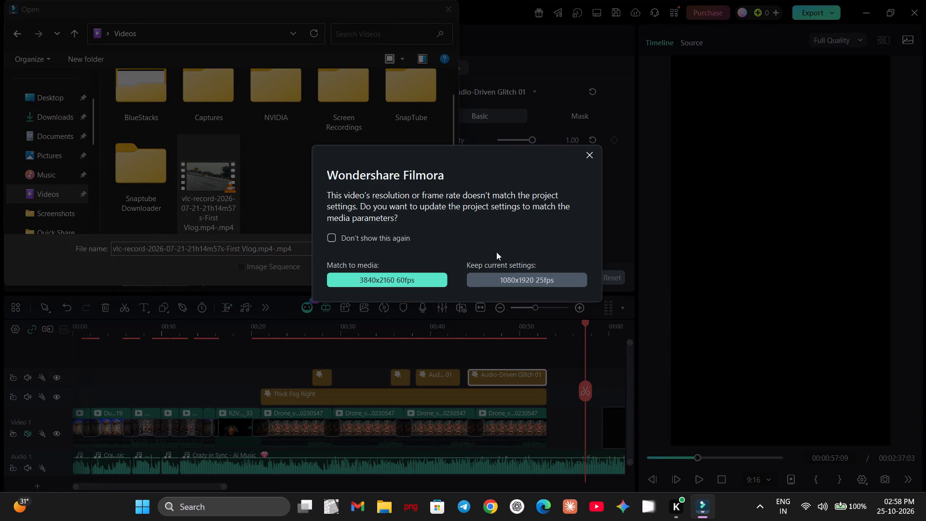
{"action": "left_click", "coordinate": [531, 279]}
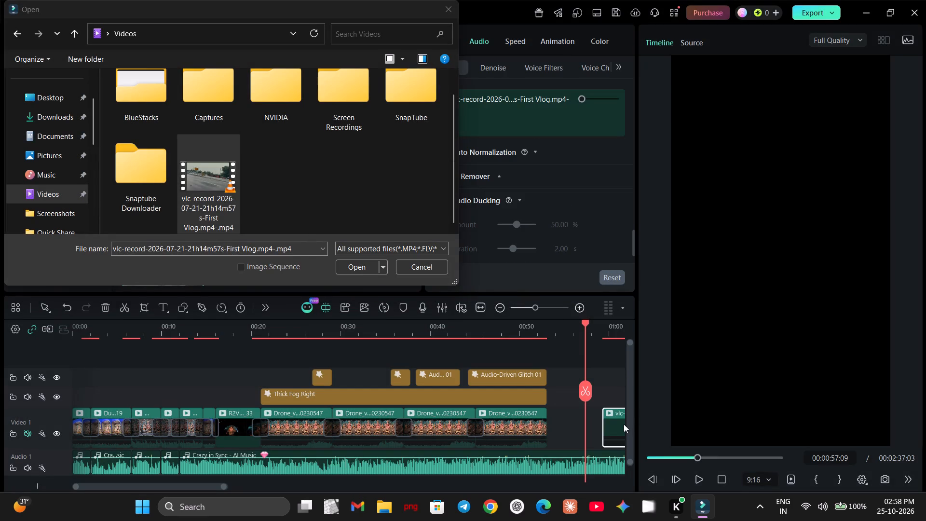
Close the import dialog and move the First Vlog clip on Video 1 to start at 00:00:57:09.
{"action": "left_click_drag", "start_coordinate": [616, 427], "coordinate": [600, 429]}
{"action": "left_click_drag", "start_coordinate": [610, 428], "coordinate": [597, 427]}
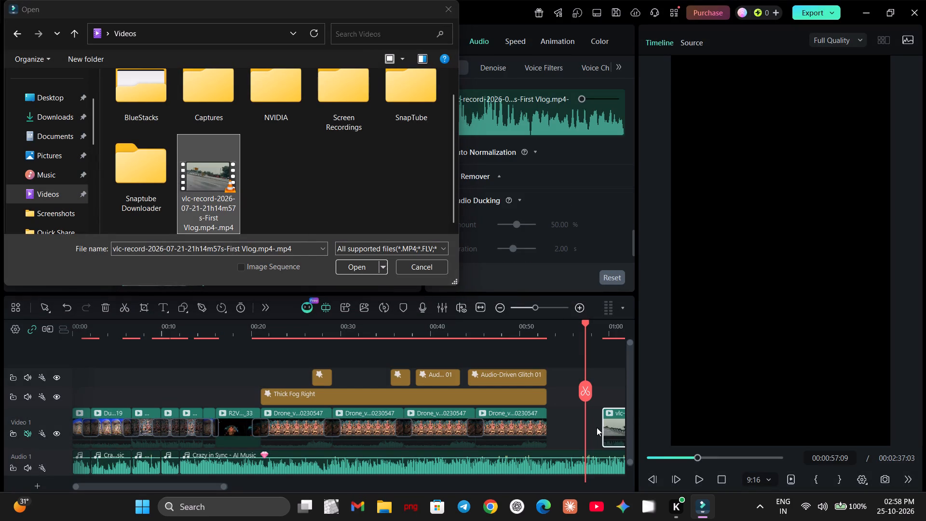
{"action": "left_click_drag", "start_coordinate": [597, 427], "coordinate": [595, 427]}
{"action": "left_click_drag", "start_coordinate": [610, 423], "coordinate": [602, 423]}
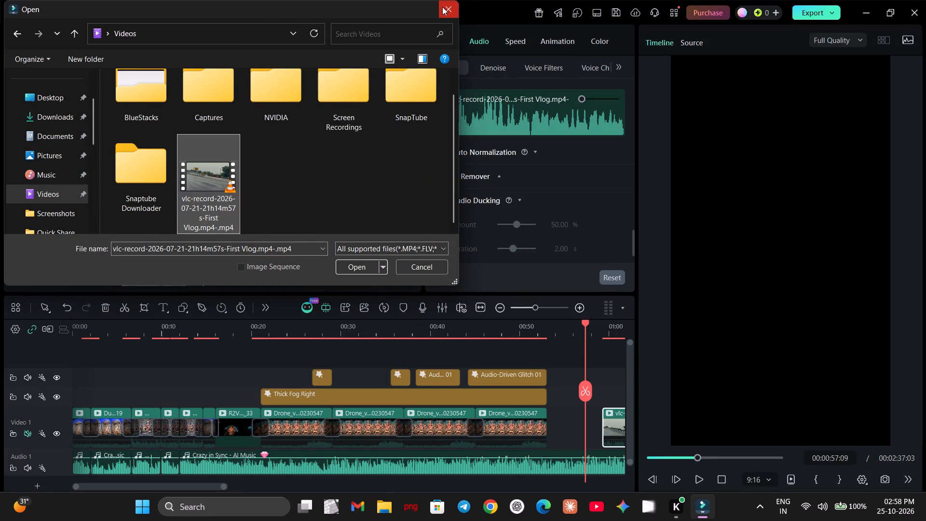
{"action": "left_click", "coordinate": [442, 7]}
{"action": "left_click_drag", "start_coordinate": [614, 425], "coordinate": [597, 422]}
Play the First Vlog clip to 00:01:01:13 and split it there.
{"action": "key", "text": "space"}
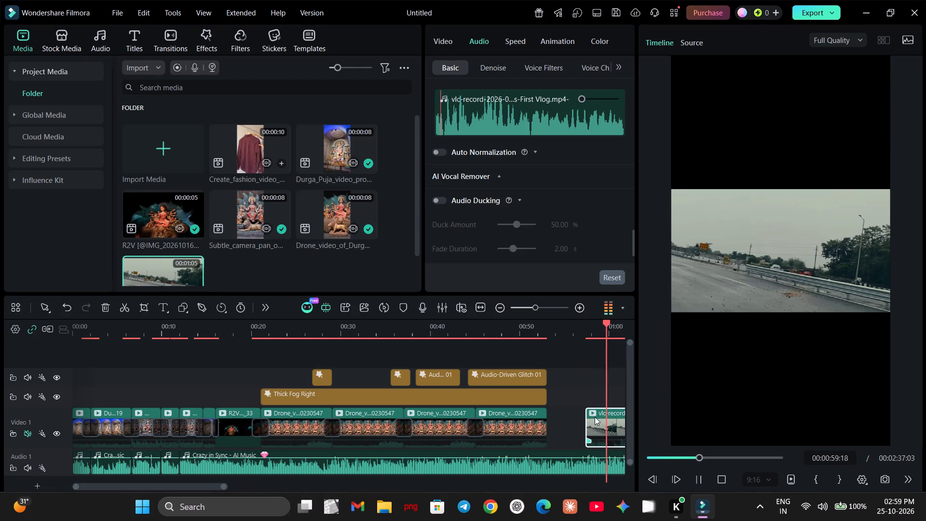
{"action": "key", "text": "space"}
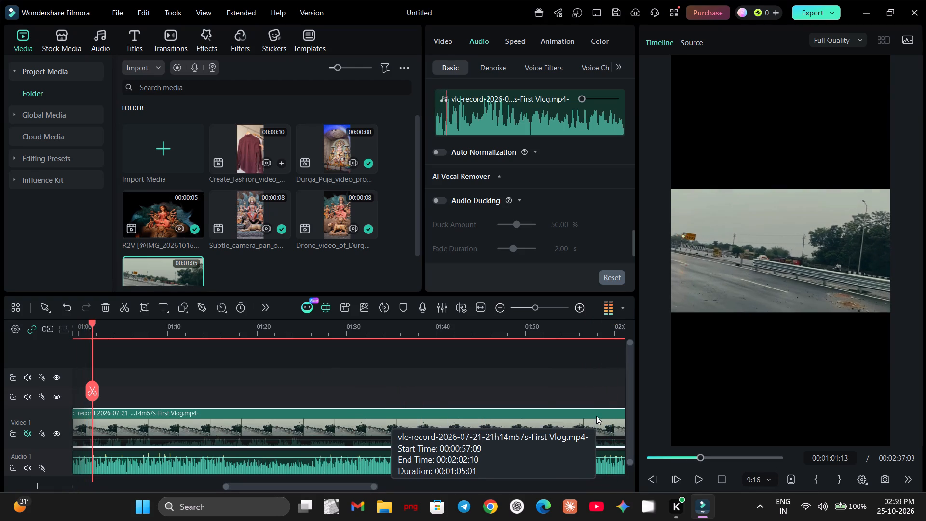
{"action": "left_click", "coordinate": [94, 394]}
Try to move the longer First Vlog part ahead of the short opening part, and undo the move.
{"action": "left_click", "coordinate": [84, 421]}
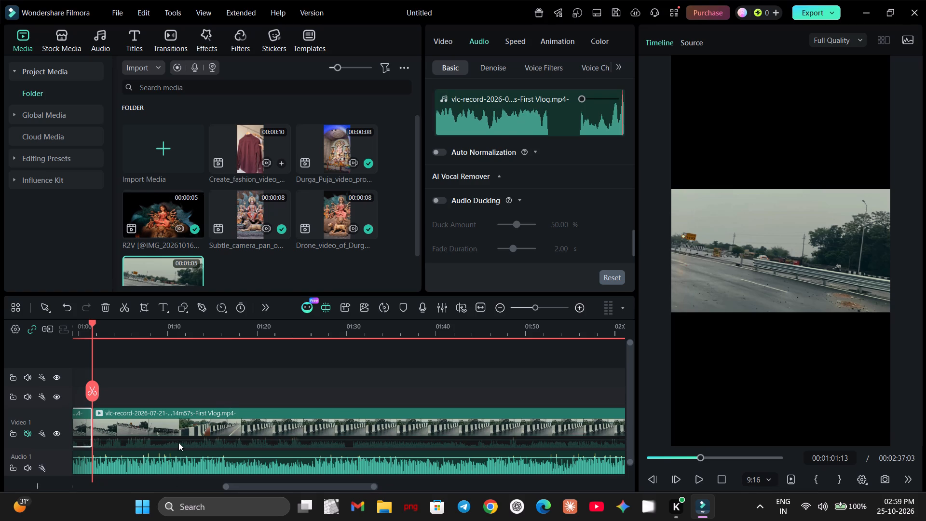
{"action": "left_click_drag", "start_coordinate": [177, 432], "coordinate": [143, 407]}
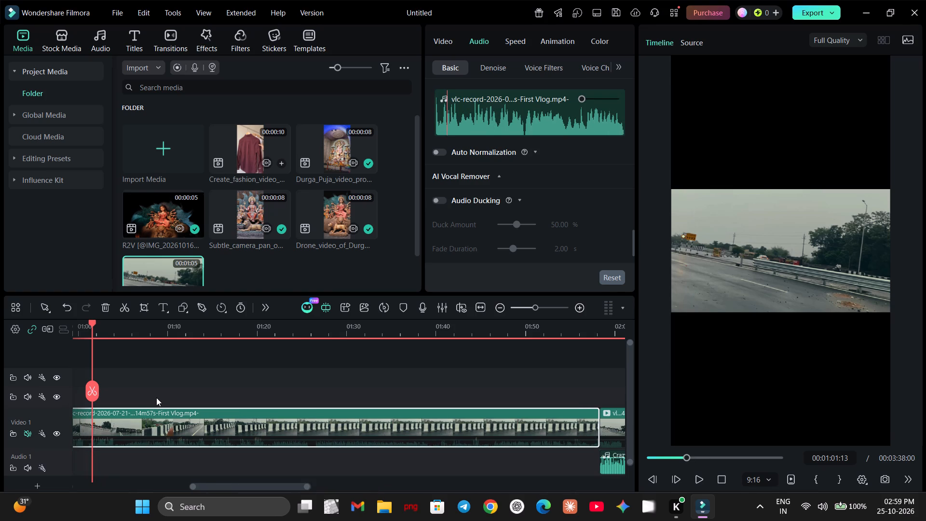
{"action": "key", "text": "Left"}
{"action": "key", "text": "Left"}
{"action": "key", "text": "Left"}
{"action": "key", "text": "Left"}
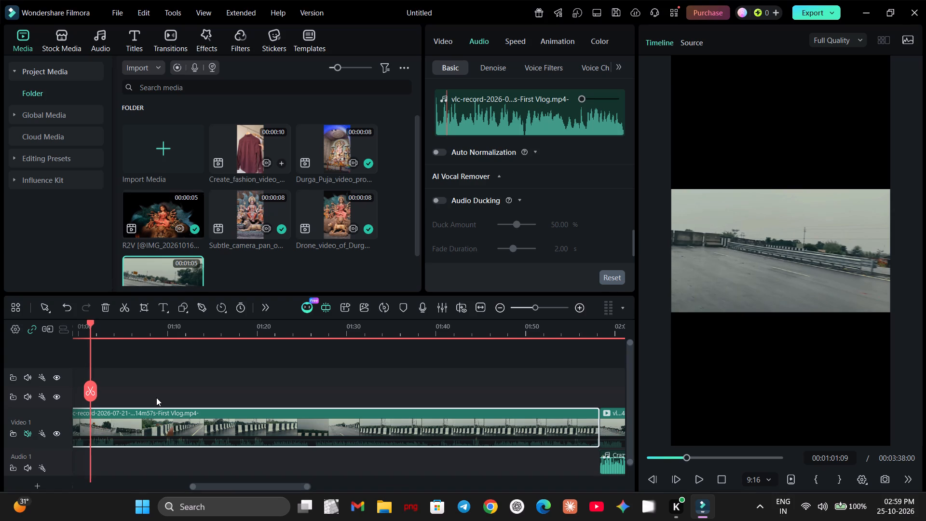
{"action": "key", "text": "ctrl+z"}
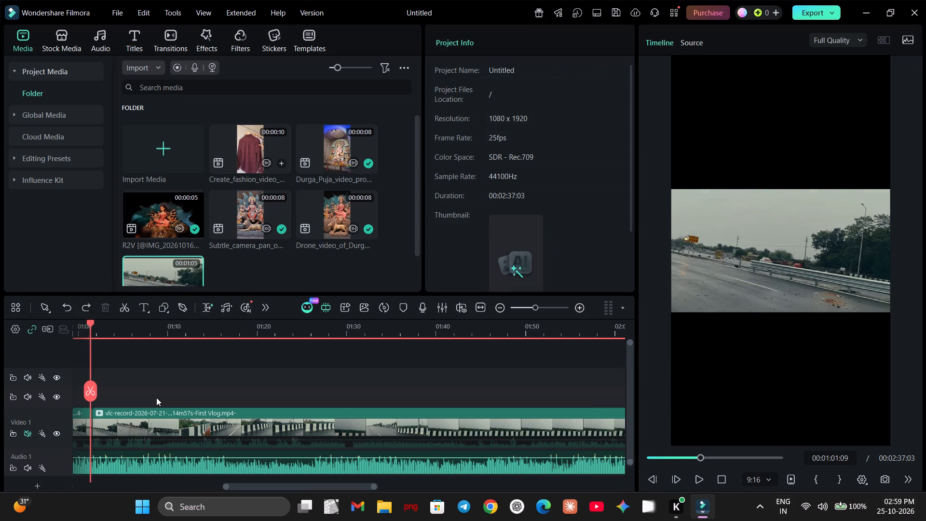
Delete the short opening part of the split First Vlog clip.
{"action": "left_click", "coordinate": [82, 427]}
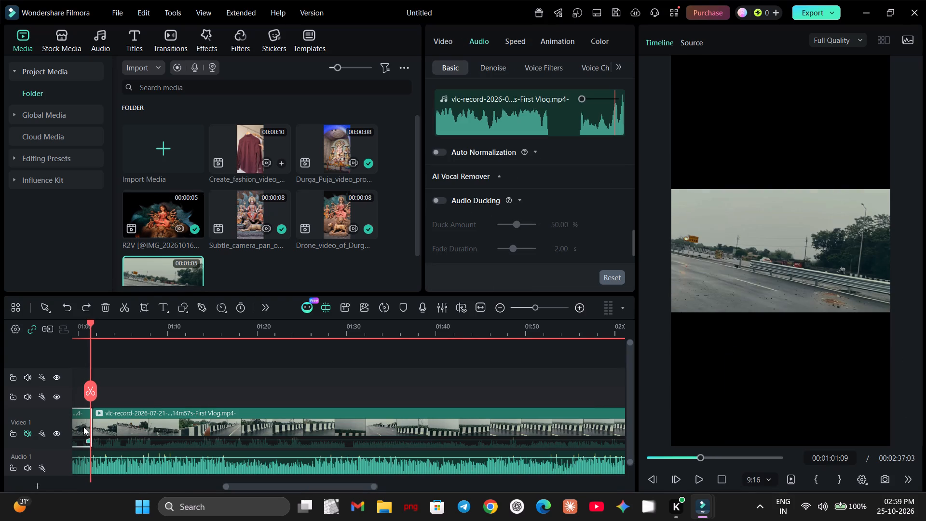
{"action": "key", "text": "Delete"}
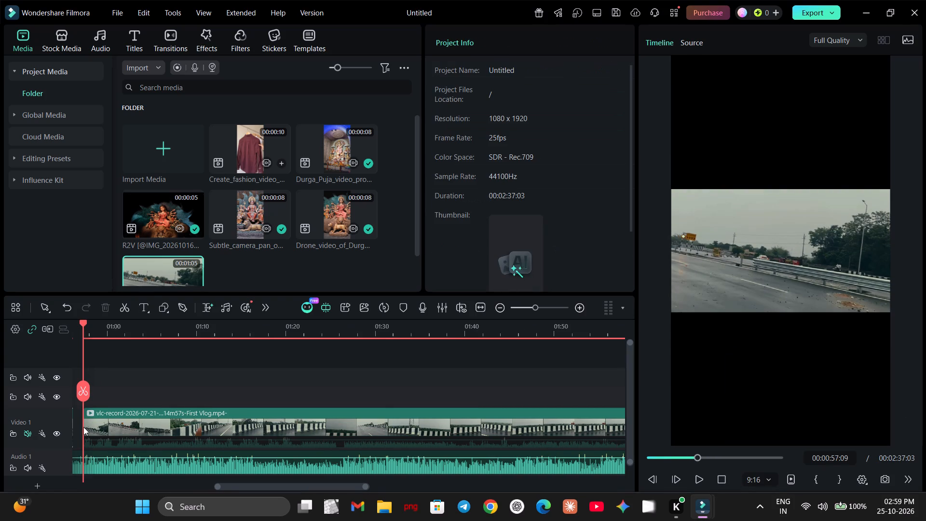
Play the timeline across the gap after the drone clips and into the First Vlog clip, stopping at 00:01:02:08.
{"action": "left_click_drag", "start_coordinate": [85, 395], "coordinate": [141, 404]}
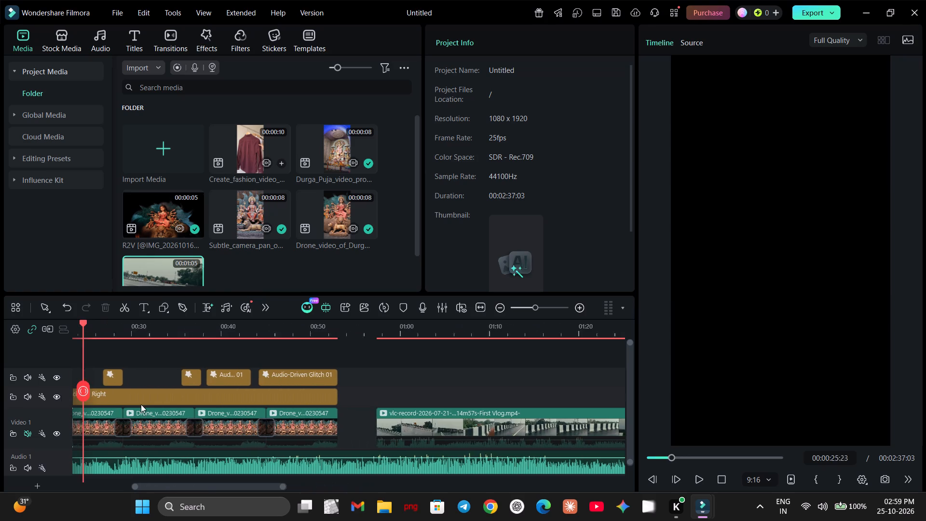
{"action": "left_click_drag", "start_coordinate": [141, 404], "coordinate": [214, 418]}
{"action": "key", "text": "space"}
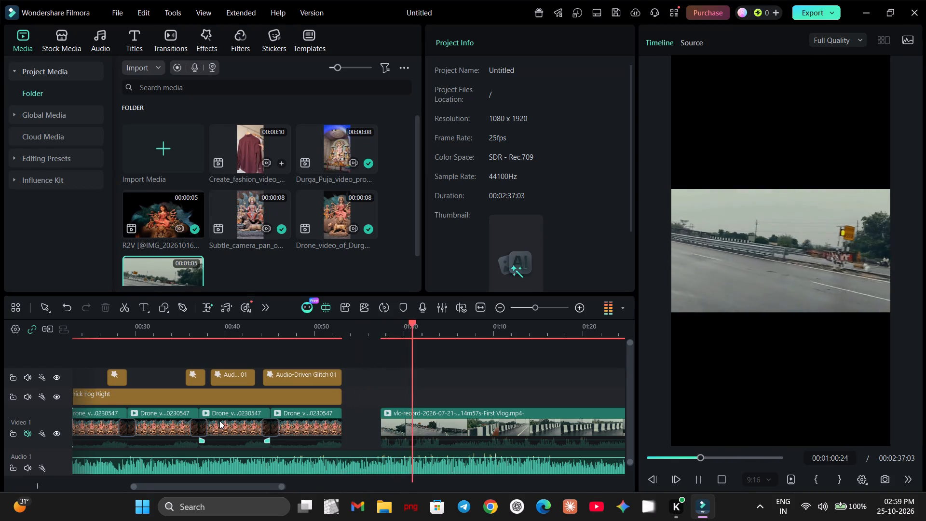
{"action": "key", "text": "space"}
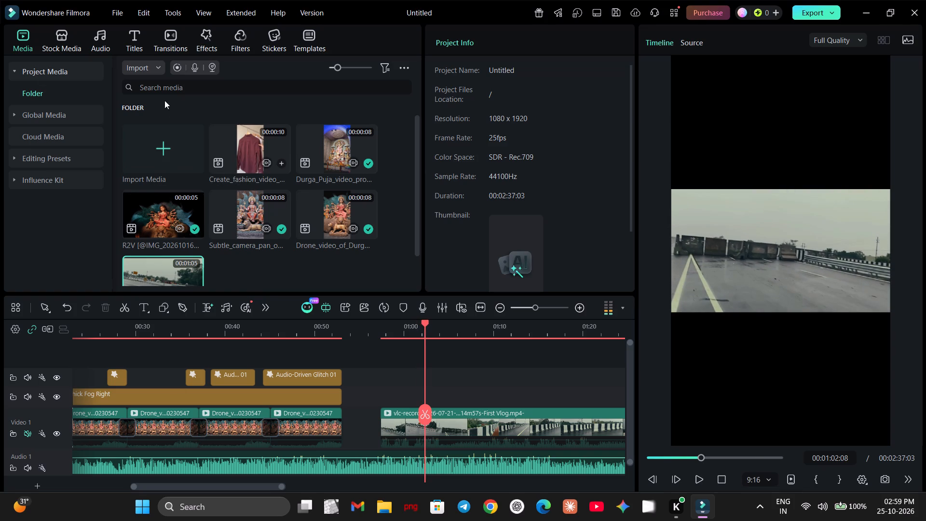
Replace the effects search term with "shake" and run the search.
{"action": "left_click", "coordinate": [209, 45]}
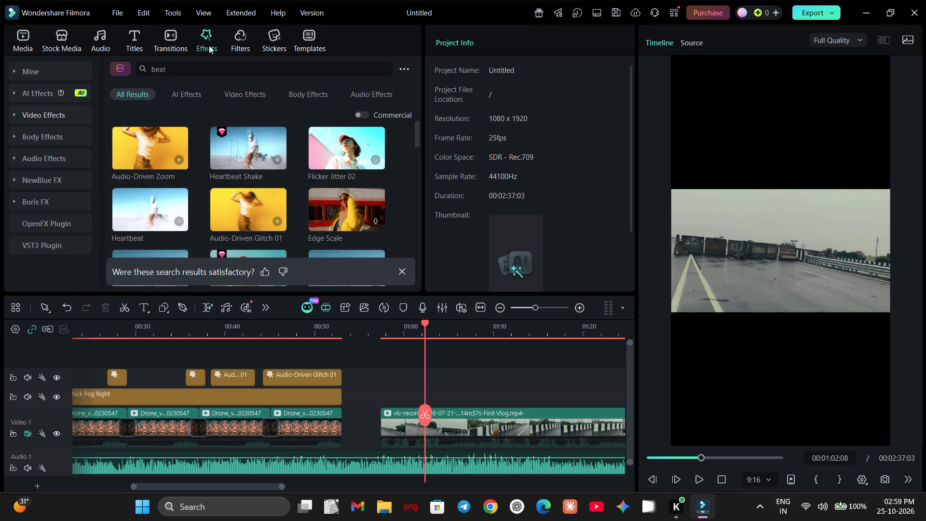
{"action": "left_click", "coordinate": [273, 68]}
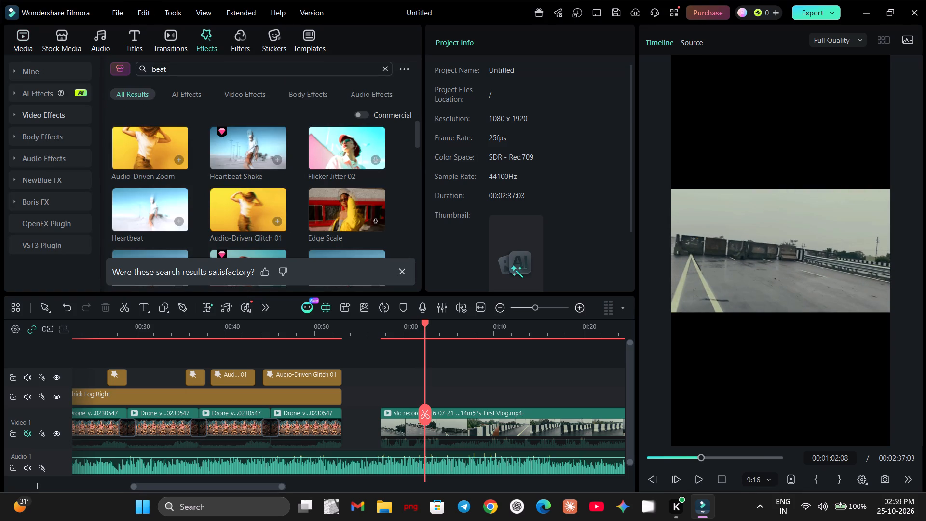
{"action": "key", "text": "BackSpace"}
{"action": "key", "text": "BackSpace"}
{"action": "key", "text": "BackSpace"}
{"action": "key", "text": "BackSpace"}
{"action": "key", "text": "BackSpace"}
{"action": "key", "text": "BackSpace"}
{"action": "key", "text": "BackSpace"}
{"action": "key", "text": "BackSpace"}
{"action": "key", "text": "BackSpace"}
{"action": "key", "text": "BackSpace"}
{"action": "key", "text": "BackSpace"}
{"action": "key", "text": "BackSpace"}
{"action": "key", "text": "BackSpace"}
{"action": "key", "text": "BackSpace"}
{"action": "key", "text": "BackSpace"}
{"action": "key", "text": "BackSpace"}
{"action": "type", "text": "shal"}
{"action": "key", "text": "BackSpace"}
{"action": "type", "text": "ke"}
{"action": "key", "text": "Return"}
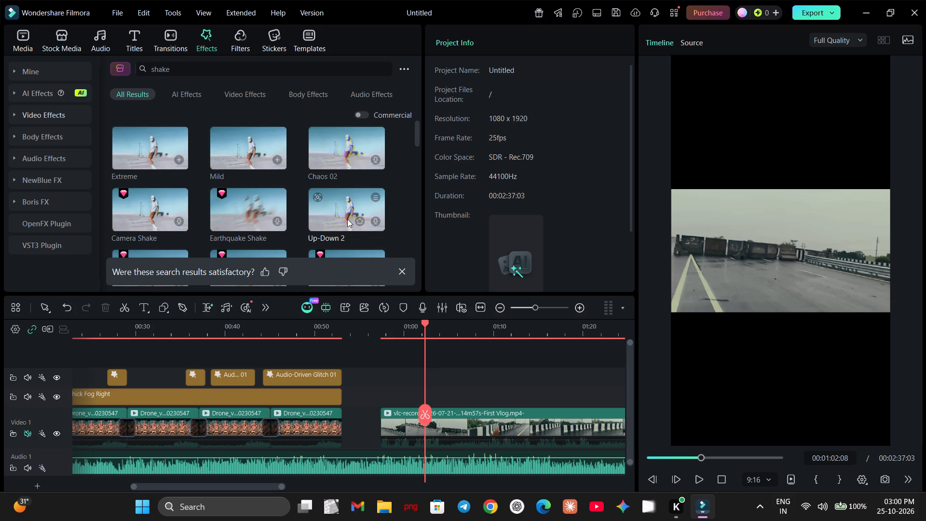
Add the Mild shake effect above the First Vlog clip, aligned to the clip's start, and extend it to about 00:01:21.
{"action": "scroll", "coordinate": [342, 219], "scroll_direction": "down", "scroll_amount": 2}
{"action": "scroll", "coordinate": [241, 193], "scroll_direction": "up", "scroll_amount": 1}
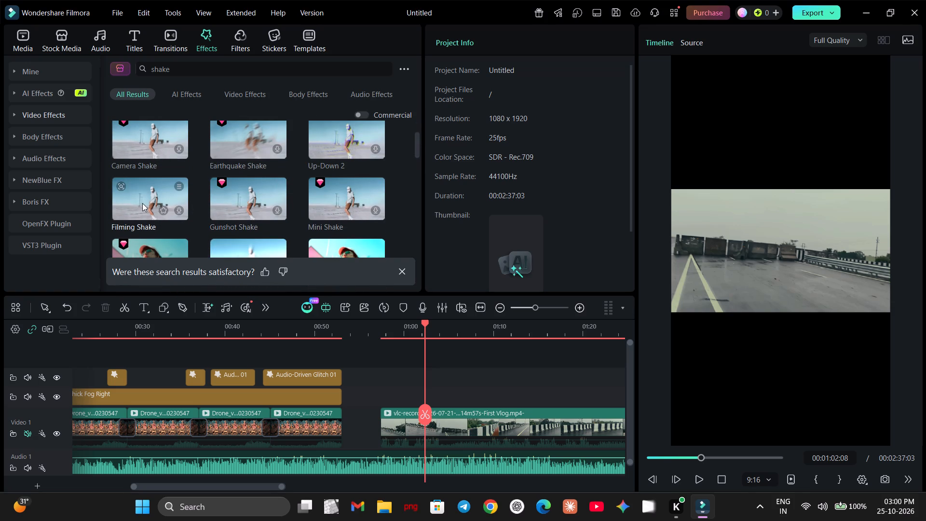
{"action": "scroll", "coordinate": [143, 203], "scroll_direction": "up", "scroll_amount": 3}
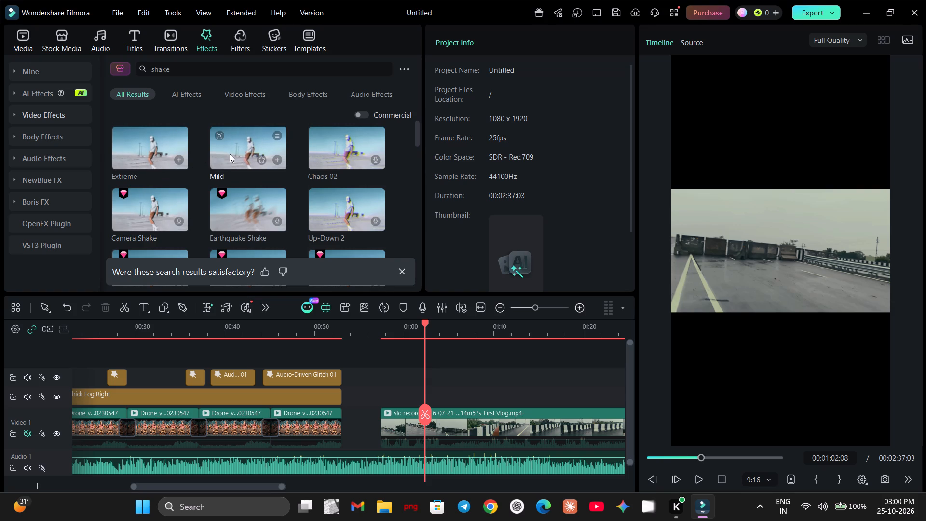
{"action": "left_click", "coordinate": [277, 158]}
{"action": "left_click_drag", "start_coordinate": [448, 394], "coordinate": [407, 395]}
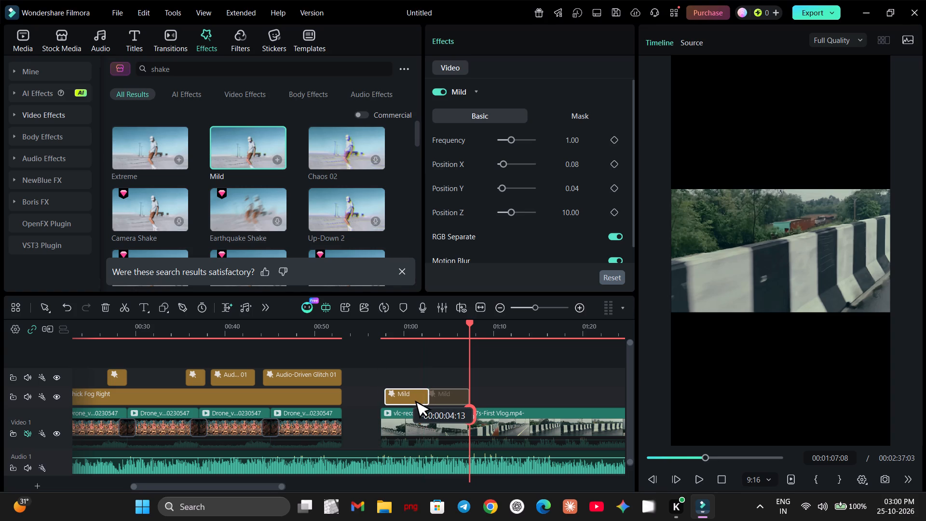
{"action": "left_click_drag", "start_coordinate": [407, 395], "coordinate": [406, 395]}
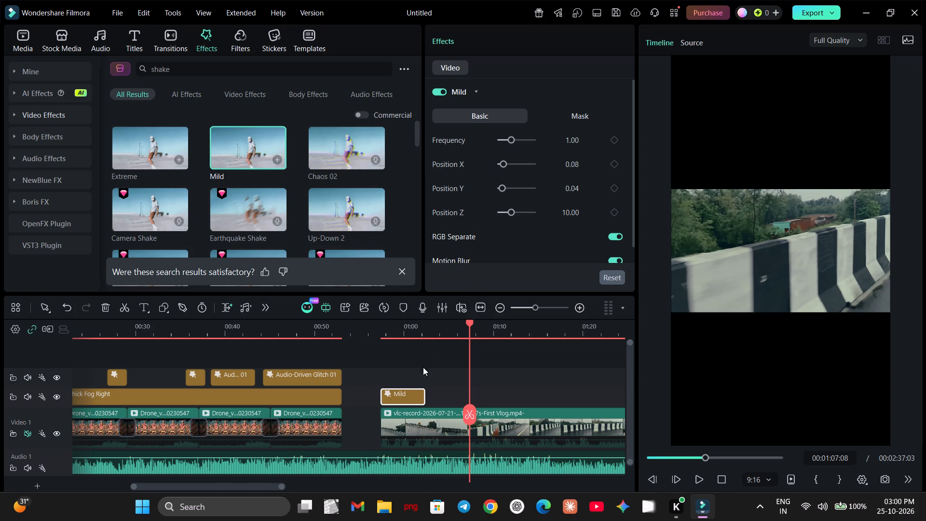
{"action": "left_click", "coordinate": [414, 385]}
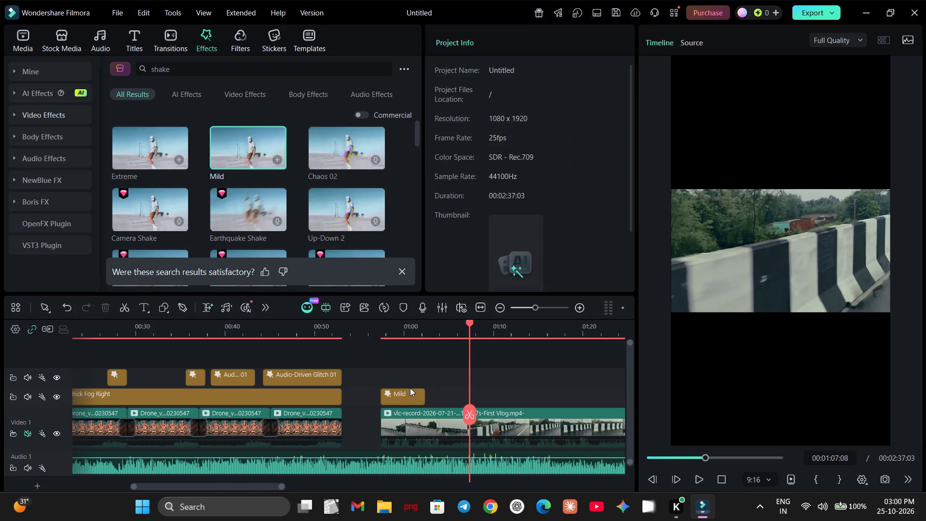
{"action": "left_click", "coordinate": [410, 394]}
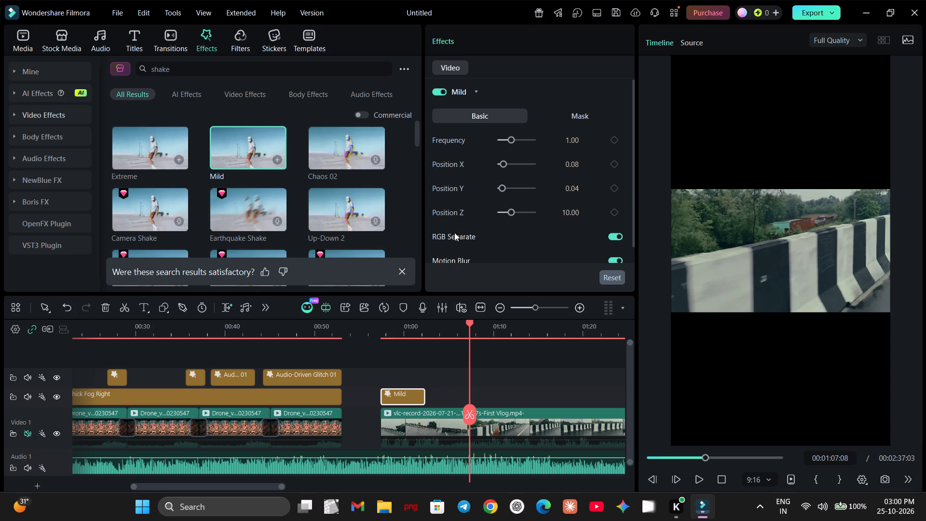
{"action": "left_click_drag", "start_coordinate": [424, 396], "coordinate": [424, 396]}
{"action": "left_click_drag", "start_coordinate": [424, 396], "coordinate": [595, 428]}
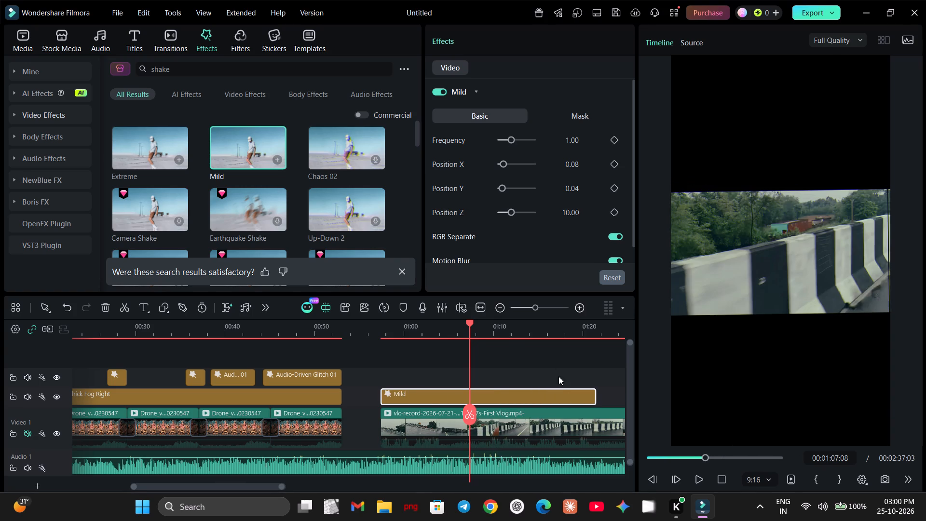
Play the opening seconds of the First Vlog clip to preview the Mild effect.
{"action": "left_click_drag", "start_coordinate": [469, 413], "coordinate": [397, 413]}
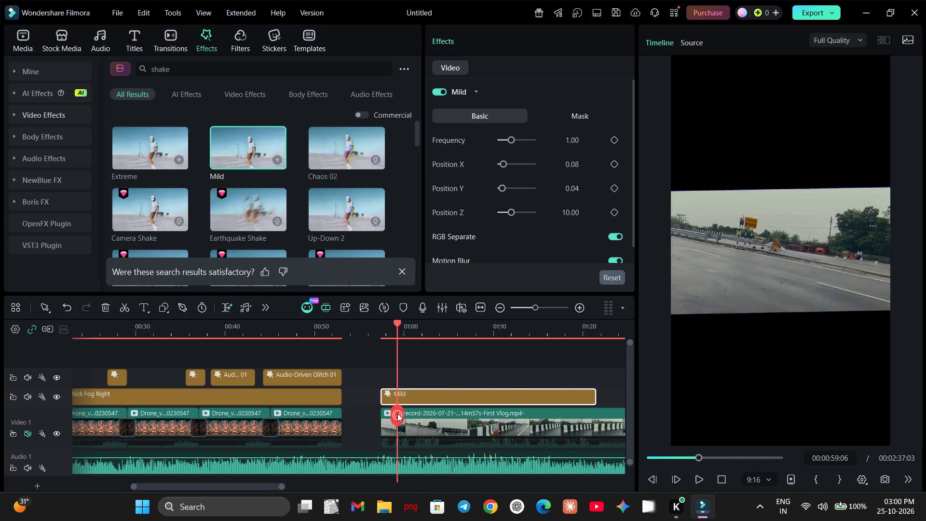
{"action": "left_click_drag", "start_coordinate": [397, 413], "coordinate": [381, 412]}
{"action": "key", "text": "space"}
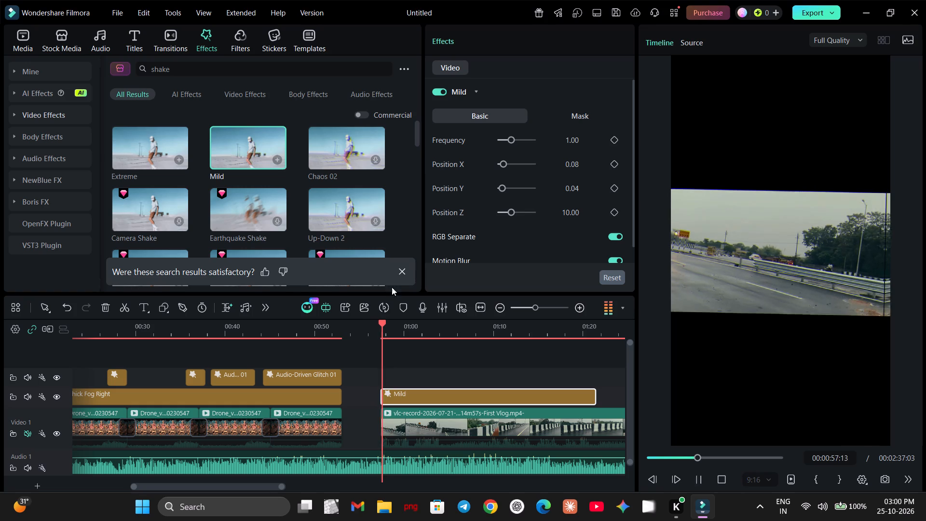
{"action": "key", "text": "space"}
{"action": "key", "text": "space"}
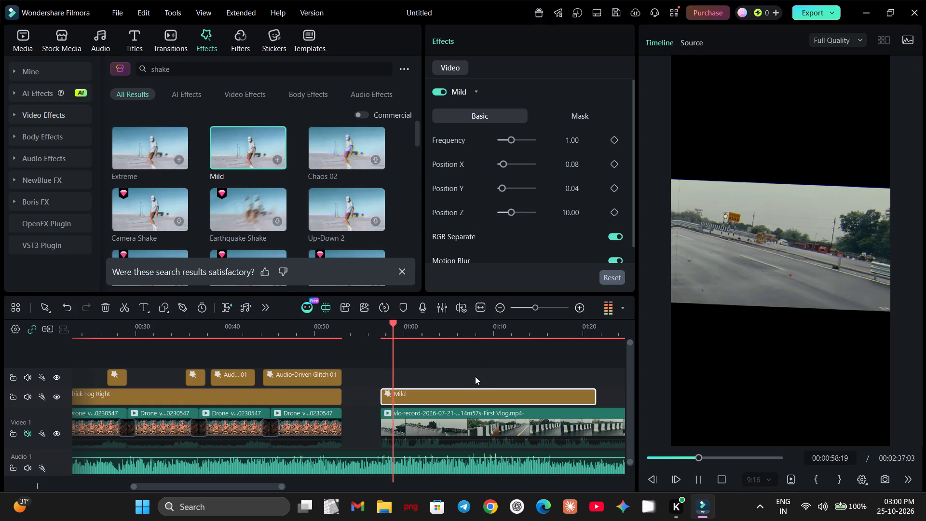
{"action": "key", "text": "space"}
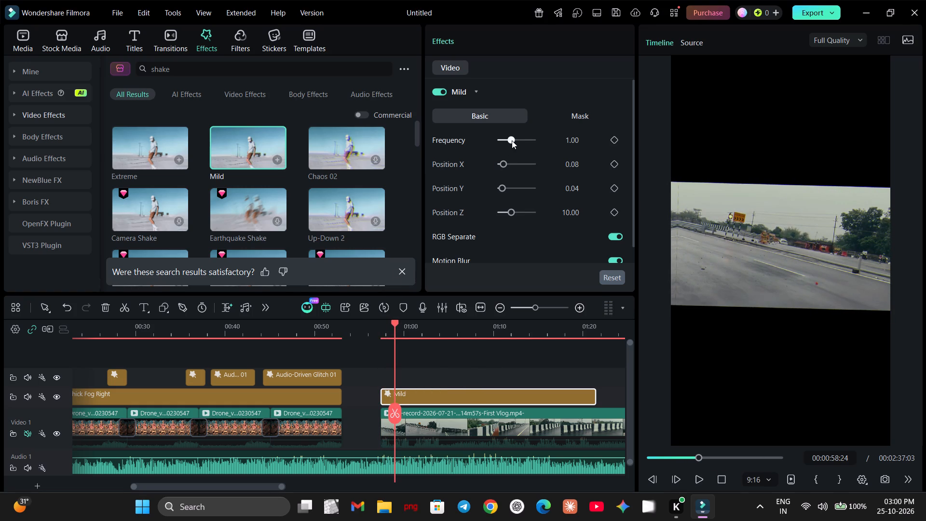
Set the Mild effect's Frequency to 2.94 and play the clip to check it.
{"action": "left_click_drag", "start_coordinate": [512, 140], "coordinate": [532, 140]}
{"action": "key", "text": "space"}
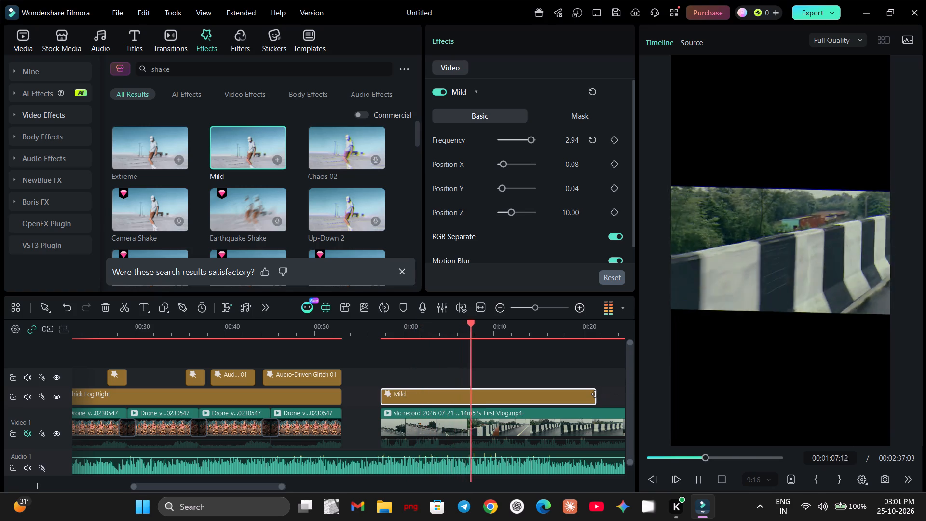
Extend the Mild effect so it ends together with the First Vlog clip.
{"action": "left_click_drag", "start_coordinate": [594, 394], "coordinate": [645, 400]}
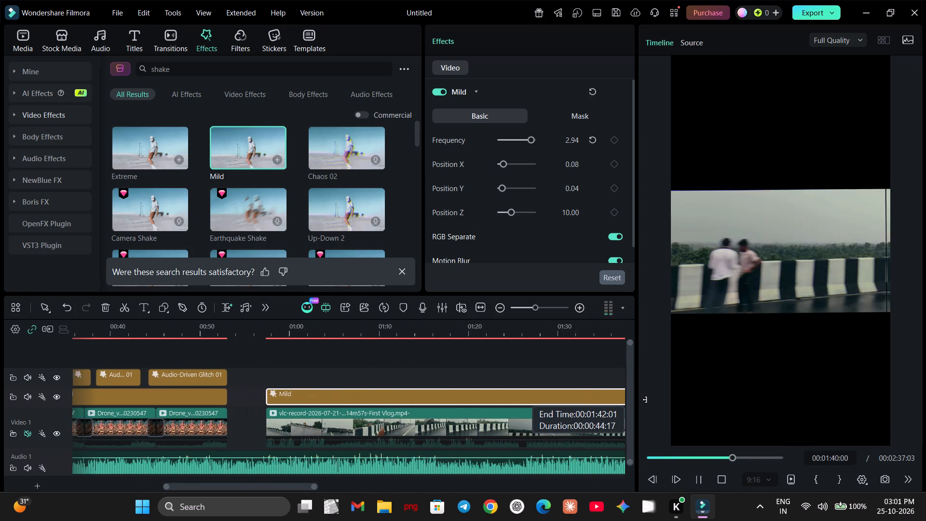
{"action": "left_click_drag", "start_coordinate": [645, 400], "coordinate": [497, 375]}
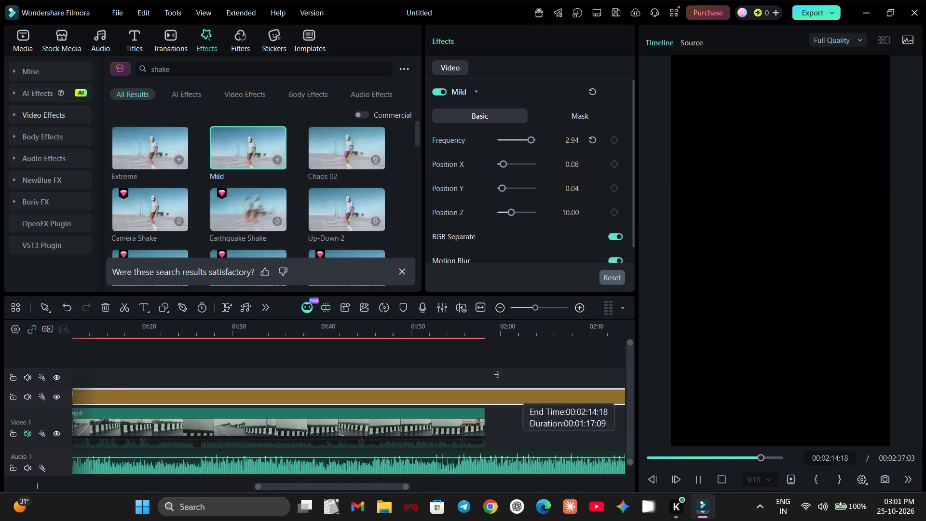
{"action": "left_click_drag", "start_coordinate": [497, 375], "coordinate": [485, 374]}
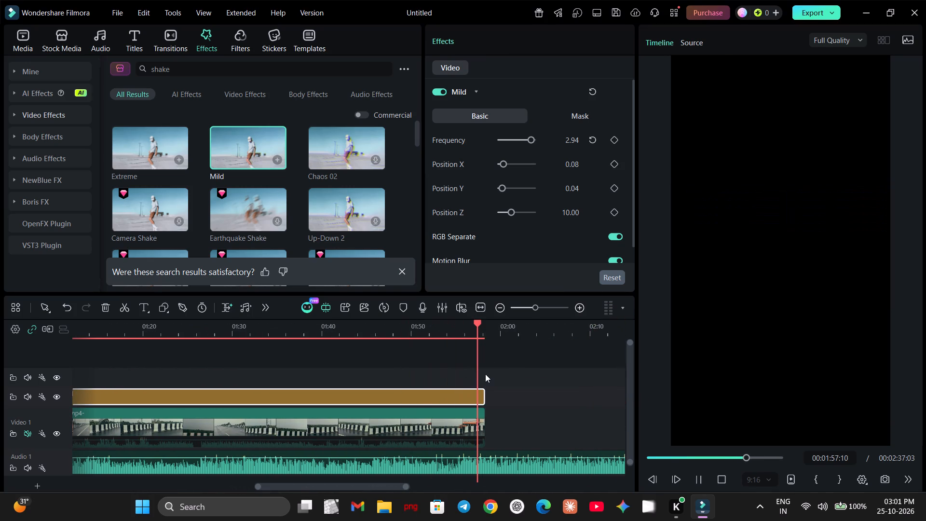
Return the playhead to the First Vlog clip's start at 00:00:57:09.
{"action": "left_click_drag", "start_coordinate": [477, 409], "coordinate": [457, 412]}
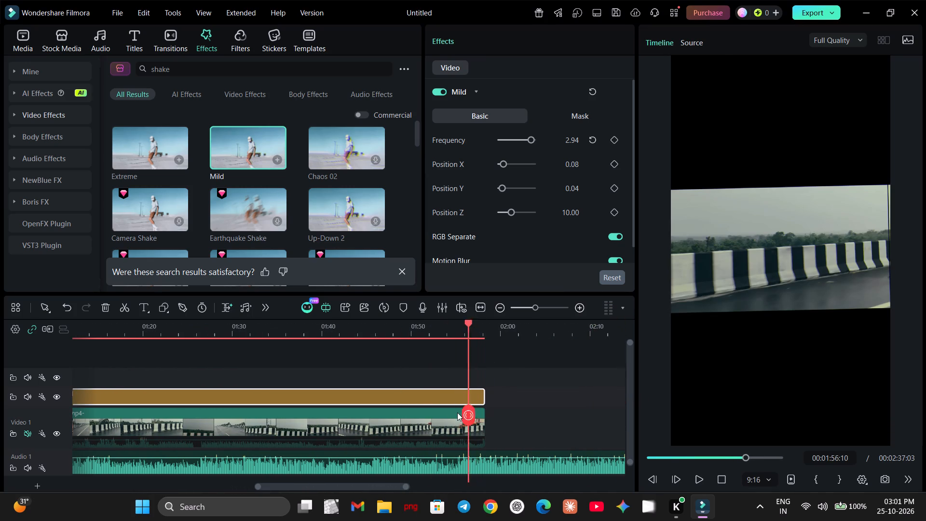
{"action": "left_click_drag", "start_coordinate": [457, 412], "coordinate": [169, 425]}
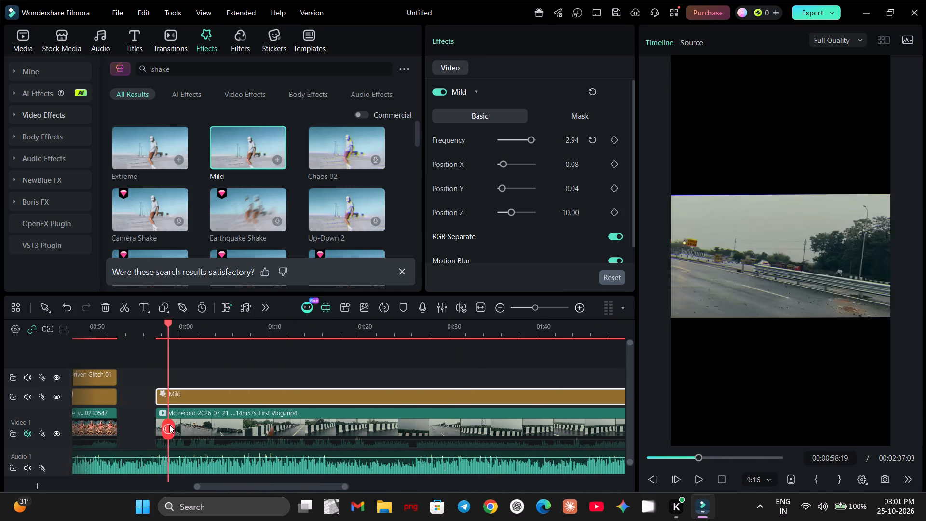
{"action": "left_click_drag", "start_coordinate": [169, 425], "coordinate": [159, 427]}
Search the effects for "flase", then correct the search to the suggested term "flashing".
{"action": "left_click", "coordinate": [192, 70]}
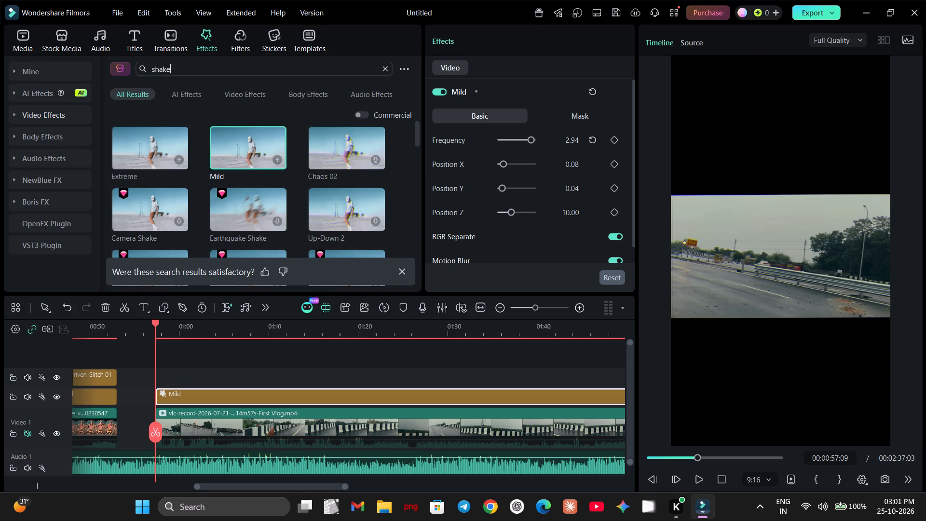
{"action": "key", "text": "BackSpace"}
{"action": "key", "text": "BackSpace"}
{"action": "key", "text": "BackSpace"}
{"action": "key", "text": "BackSpace"}
{"action": "key", "text": "BackSpace"}
{"action": "key", "text": "BackSpace"}
{"action": "key", "text": "BackSpace"}
{"action": "key", "text": "BackSpace"}
{"action": "key", "text": "BackSpace"}
{"action": "key", "text": "BackSpace"}
{"action": "key", "text": "BackSpace"}
{"action": "key", "text": "BackSpace"}
{"action": "key", "text": "BackSpace"}
{"action": "type", "text": "flase"}
{"action": "key", "text": "Return"}
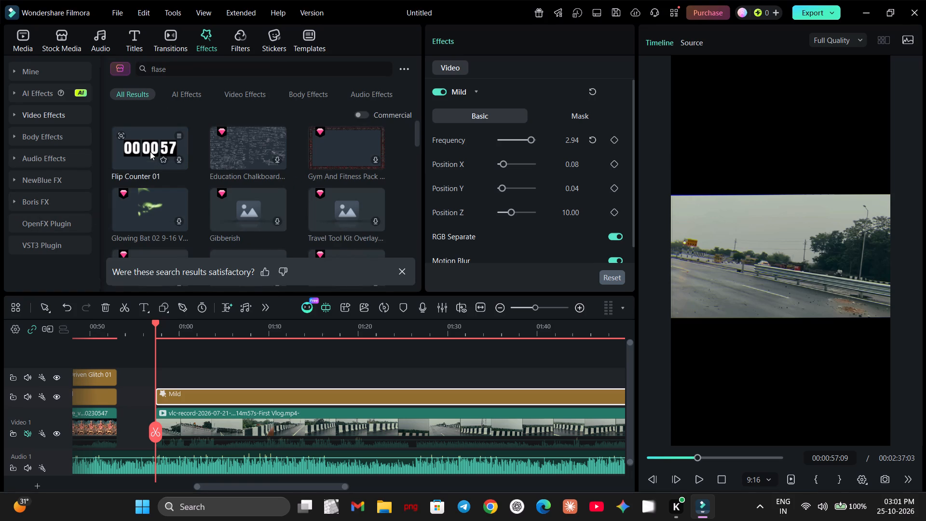
{"action": "left_click", "coordinate": [199, 69]}
{"action": "type", "text": "ing"}
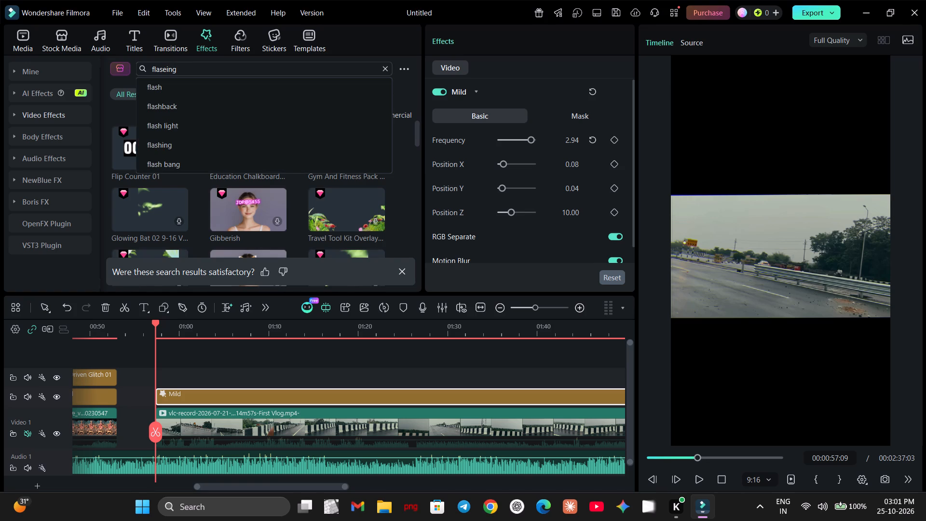
{"action": "left_click", "coordinate": [192, 147]}
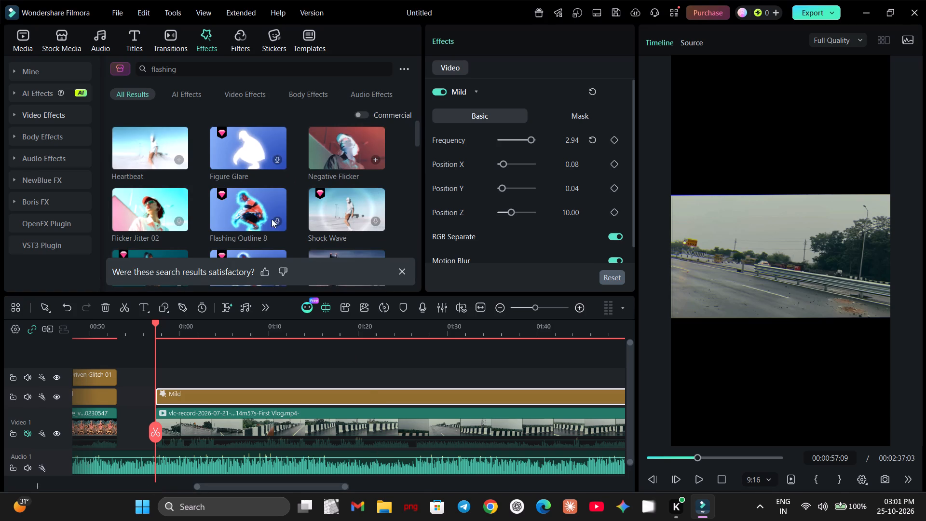
Download the Flicker Jitter 02 effect and place it on the track above Mild, starting at 00:00:57:09.
{"action": "left_click", "coordinate": [177, 219]}
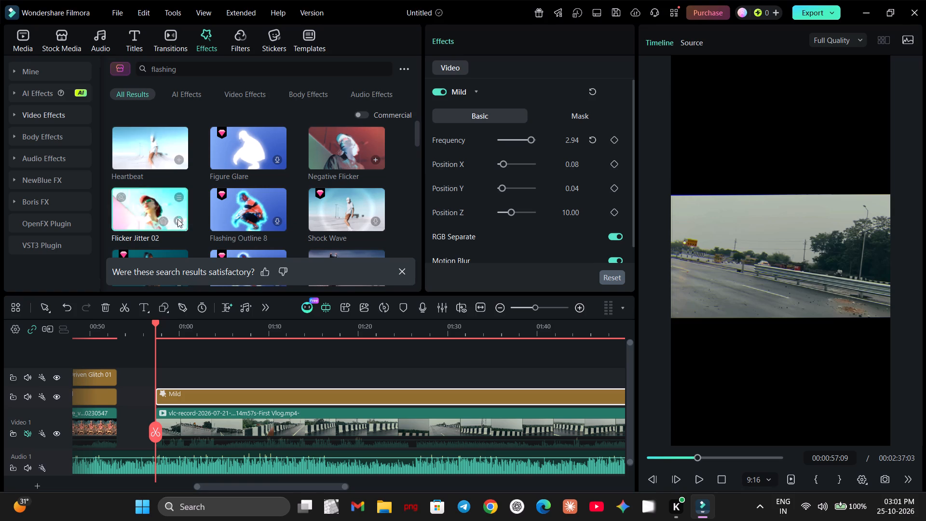
{"action": "left_click_drag", "start_coordinate": [160, 212], "coordinate": [156, 379]}
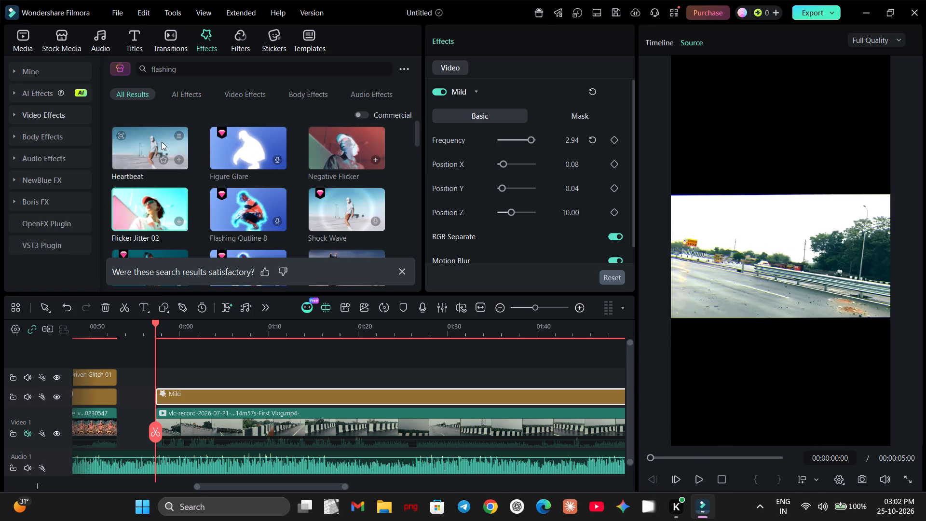
{"action": "left_click_drag", "start_coordinate": [151, 206], "coordinate": [150, 207]}
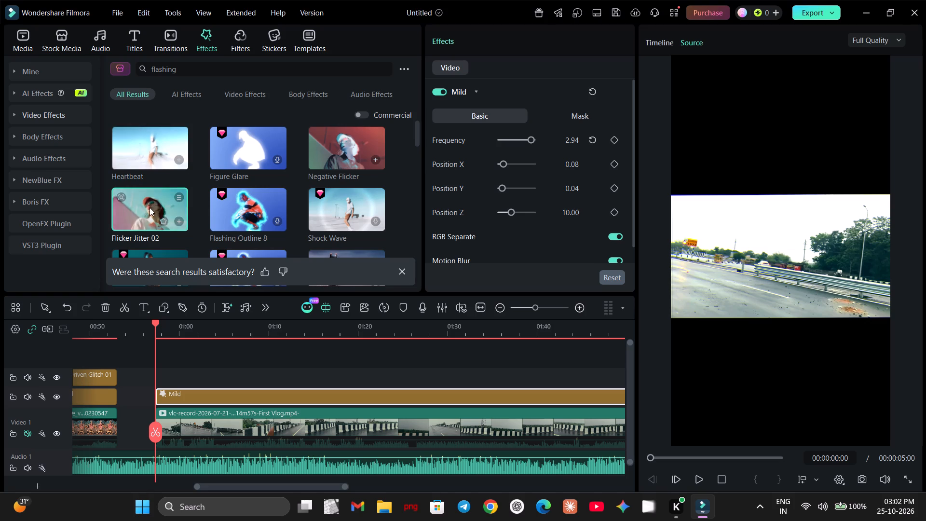
{"action": "left_click_drag", "start_coordinate": [150, 207], "coordinate": [155, 379]}
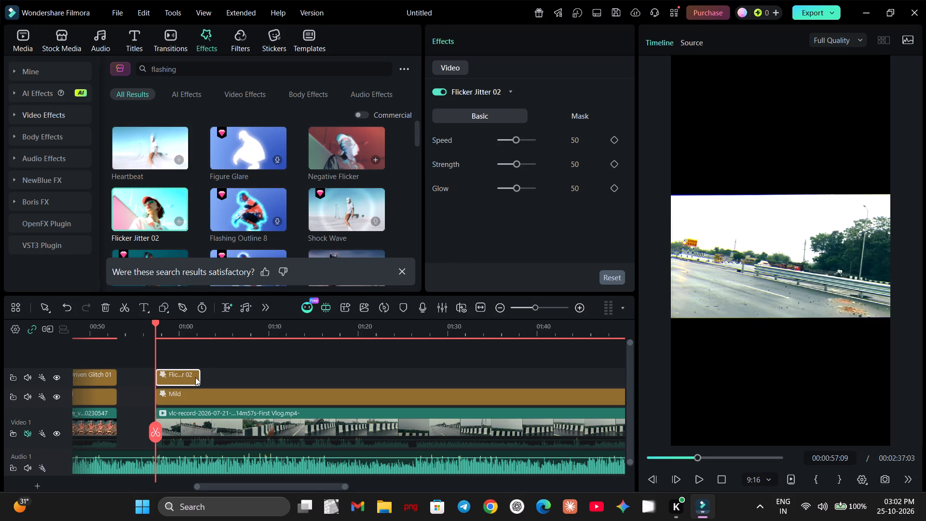
Extend the Flicker Jitter 02 effect so it ends together with the First Vlog clip at 00:01:58:06.
{"action": "left_click_drag", "start_coordinate": [198, 376], "coordinate": [626, 410]}
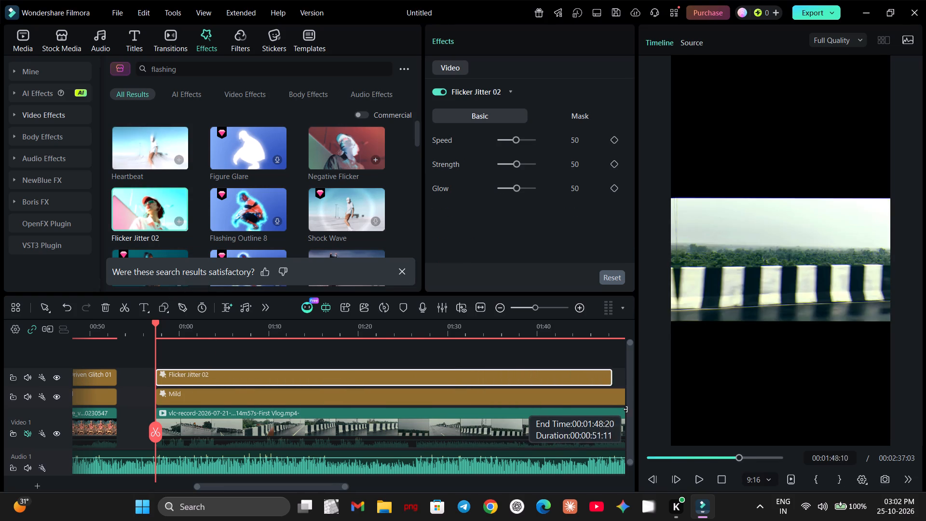
{"action": "left_click_drag", "start_coordinate": [626, 410], "coordinate": [560, 422]}
{"action": "left_click", "coordinate": [401, 358]}
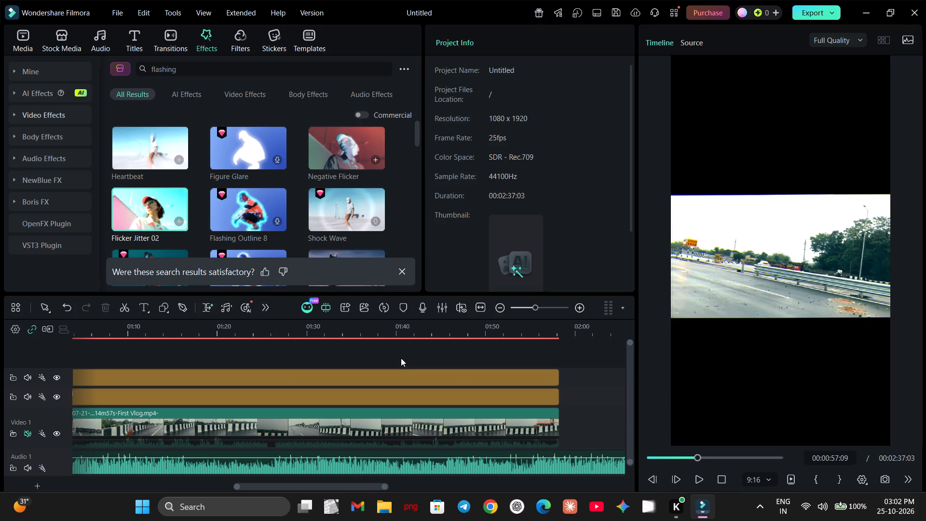
Play back the First Vlog clip from its start to review the Flicker Jitter 02 effect.
{"action": "key", "text": "Left"}
{"action": "key", "text": "Left"}
{"action": "key", "text": "Left"}
{"action": "key", "text": "Left"}
{"action": "key", "text": "Left"}
{"action": "key", "text": "Left"}
{"action": "key", "text": "Left"}
{"action": "key", "text": "Left"}
{"action": "key", "text": "Left"}
{"action": "key", "text": "Left"}
{"action": "key", "text": "Left"}
{"action": "key", "text": "Left"}
{"action": "key", "text": "Left"}
{"action": "key", "text": "Left"}
{"action": "key", "text": "Left"}
{"action": "key", "text": "Left"}
{"action": "key", "text": "Left"}
{"action": "key", "text": "Left"}
{"action": "key", "text": "Left"}
{"action": "key", "text": "Left"}
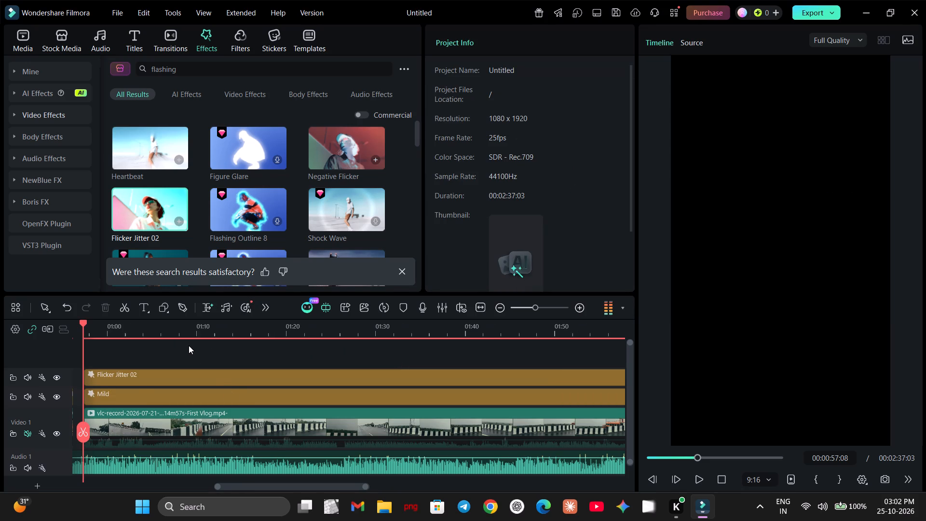
{"action": "key", "text": "space"}
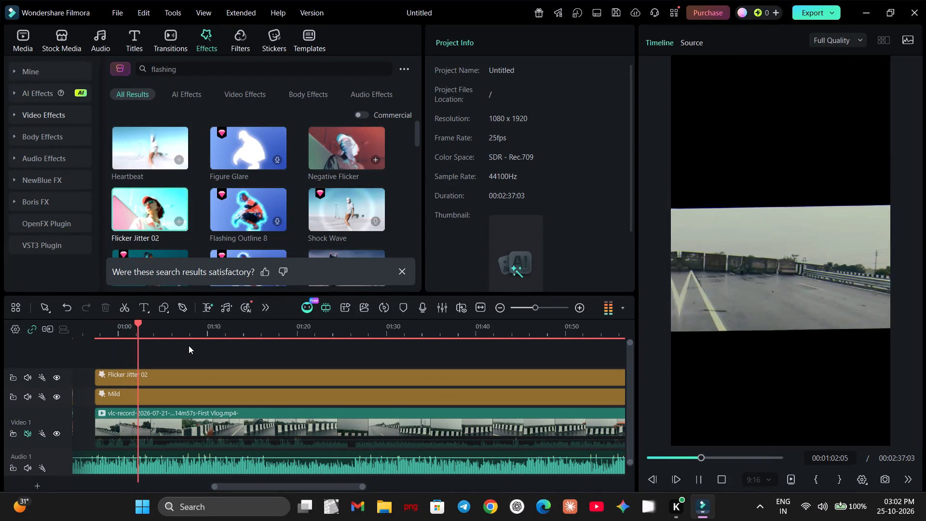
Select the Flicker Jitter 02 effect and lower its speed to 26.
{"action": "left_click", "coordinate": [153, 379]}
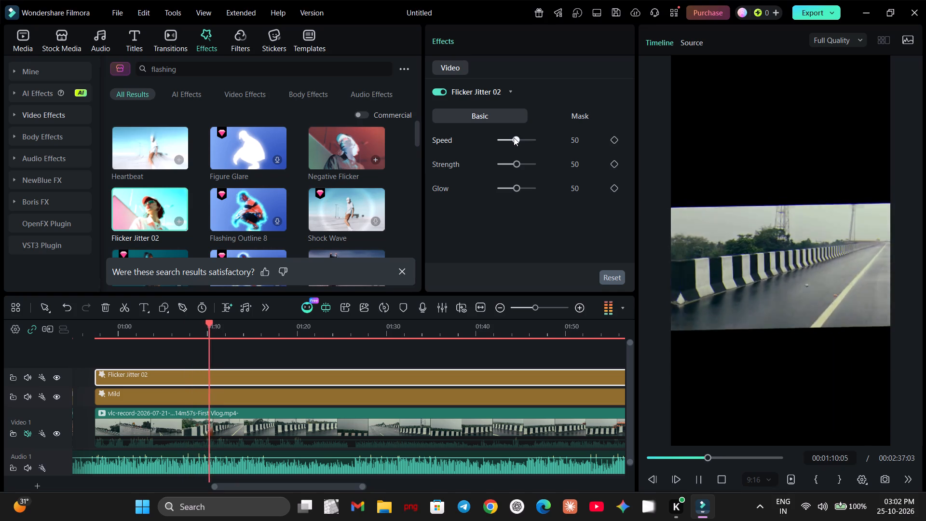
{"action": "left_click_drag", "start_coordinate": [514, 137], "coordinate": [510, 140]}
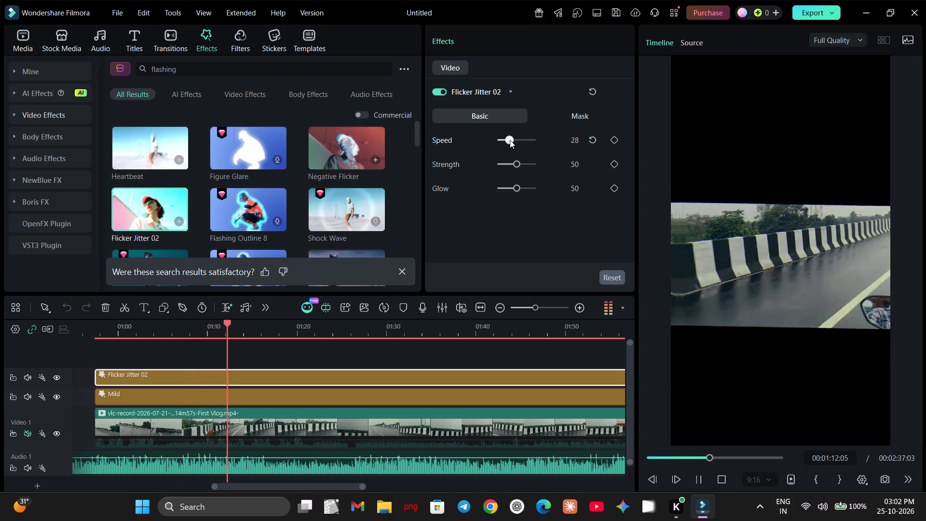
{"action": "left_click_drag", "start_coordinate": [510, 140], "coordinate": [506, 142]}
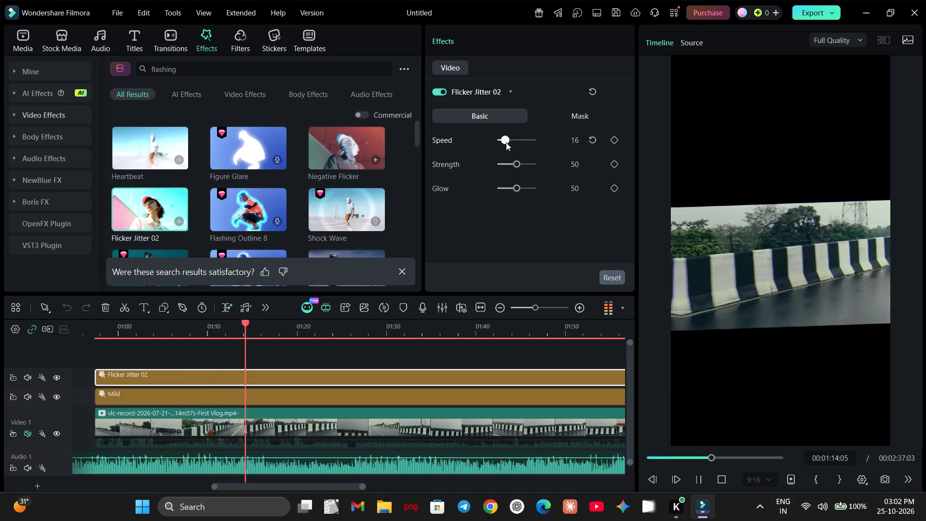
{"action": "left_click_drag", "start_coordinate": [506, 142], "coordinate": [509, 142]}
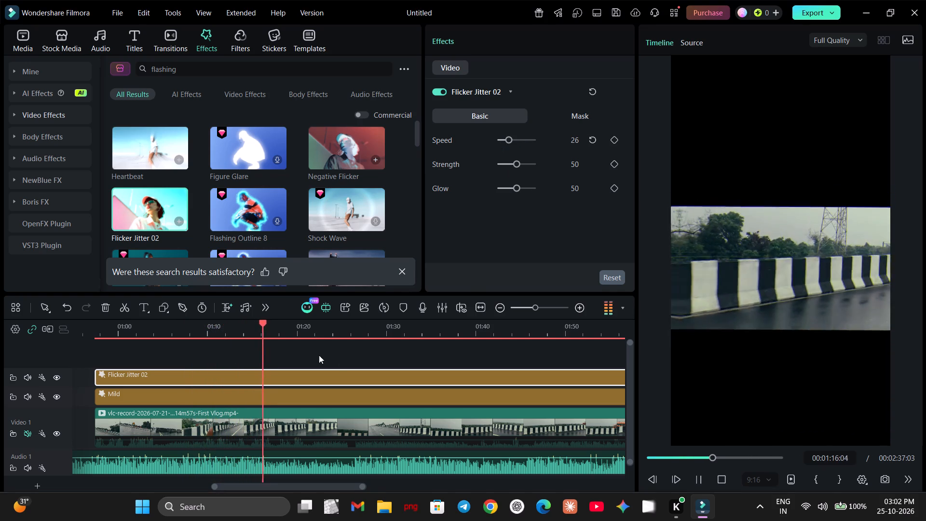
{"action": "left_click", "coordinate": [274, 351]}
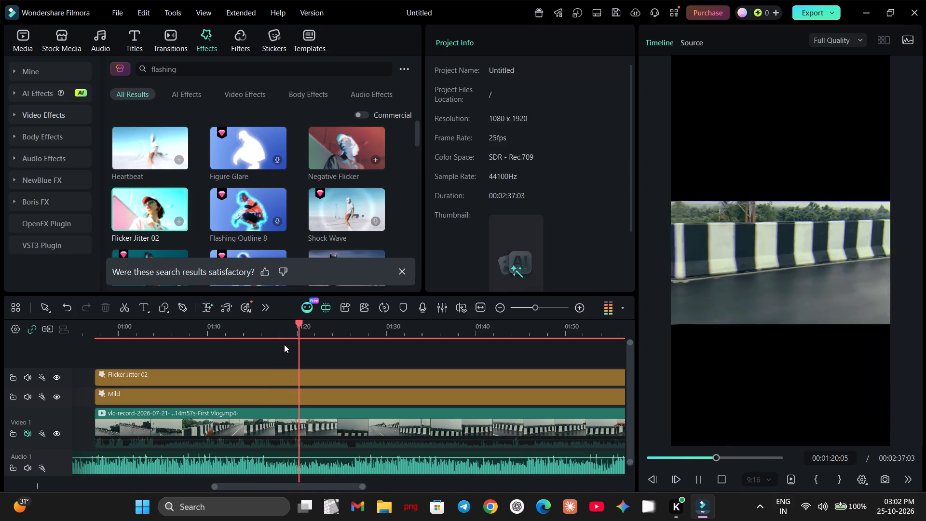
Return the playhead to the First Vlog clip's start and replay the opening to check the flicker pace.
{"action": "key", "text": "Left"}
{"action": "key", "text": "Left"}
{"action": "key", "text": "Left"}
{"action": "key", "text": "Left"}
{"action": "key", "text": "Left"}
{"action": "key", "text": "Left"}
{"action": "key", "text": "Left"}
{"action": "key", "text": "Left"}
{"action": "key", "text": "Left"}
{"action": "key", "text": "Left"}
{"action": "key", "text": "Left"}
{"action": "key", "text": "Left"}
{"action": "key", "text": "Left"}
{"action": "key", "text": "Left"}
{"action": "key", "text": "Left"}
{"action": "key", "text": "Left"}
{"action": "key", "text": "Left"}
{"action": "key", "text": "Left"}
{"action": "key", "text": "Left"}
{"action": "key", "text": "Left"}
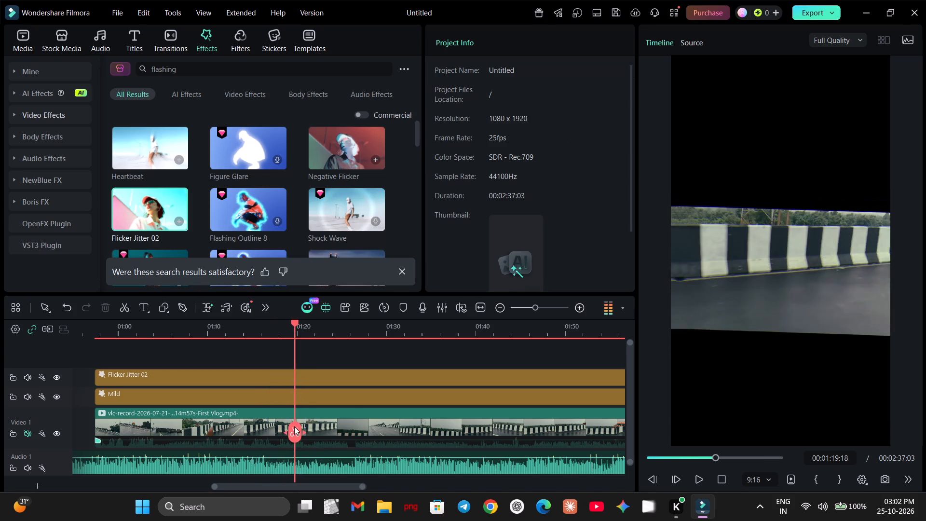
{"action": "left_click_drag", "start_coordinate": [294, 426], "coordinate": [95, 425]}
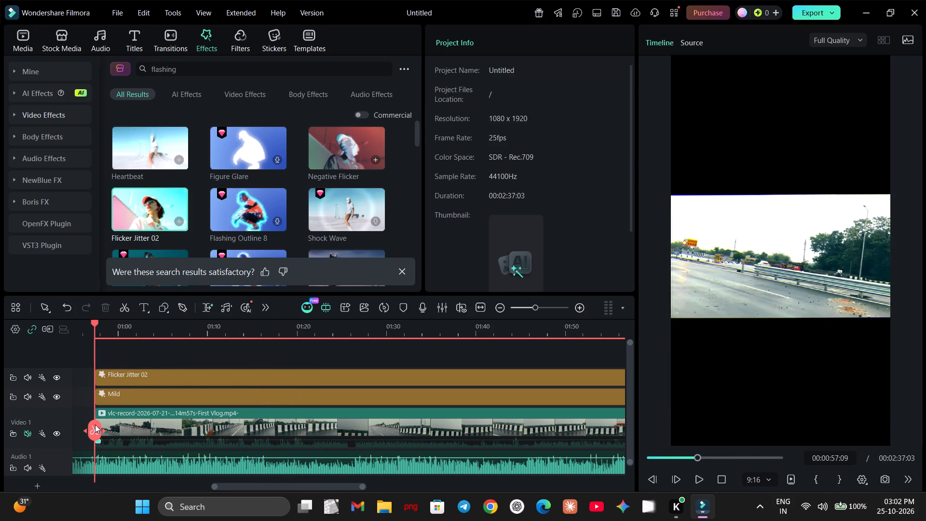
{"action": "key", "text": "Left"}
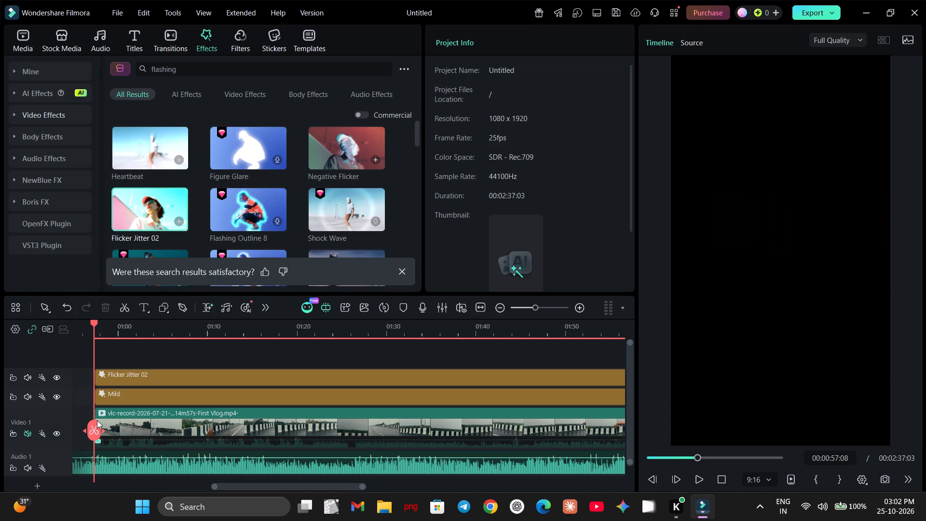
{"action": "key", "text": "space"}
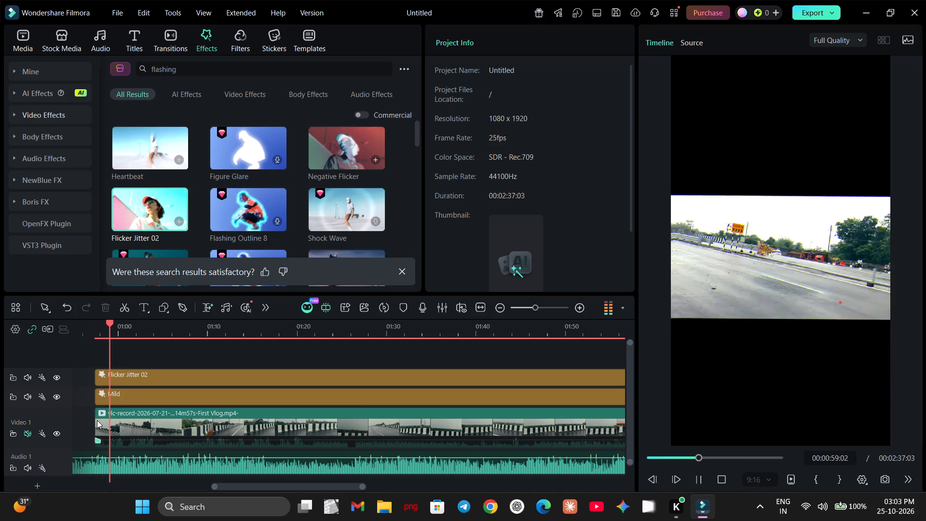
{"action": "key", "text": "space"}
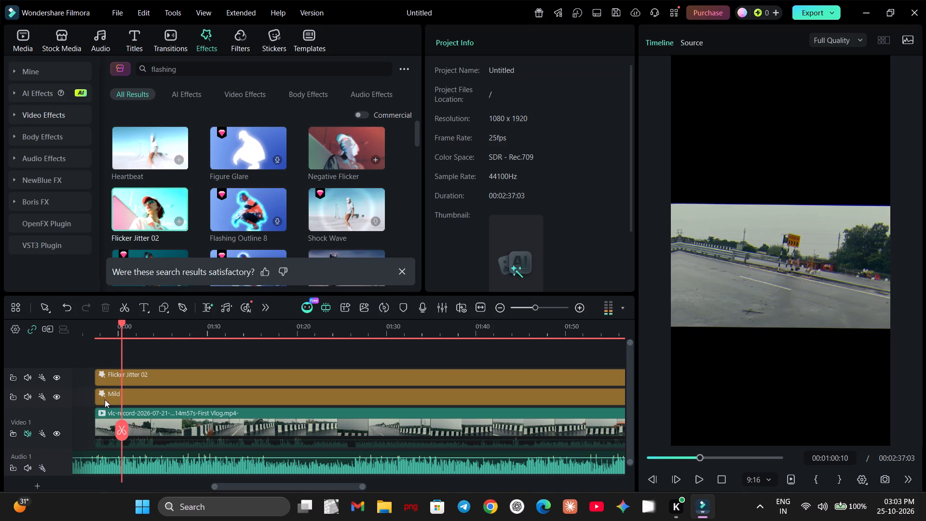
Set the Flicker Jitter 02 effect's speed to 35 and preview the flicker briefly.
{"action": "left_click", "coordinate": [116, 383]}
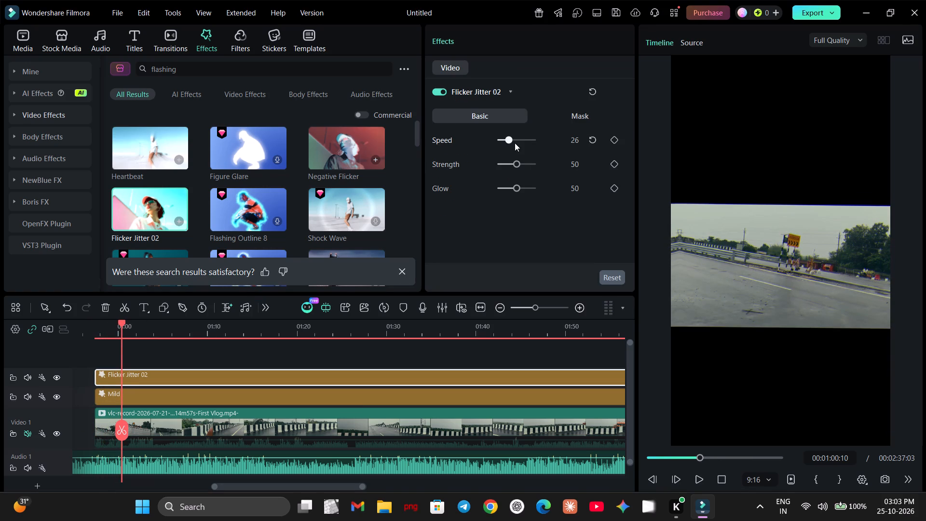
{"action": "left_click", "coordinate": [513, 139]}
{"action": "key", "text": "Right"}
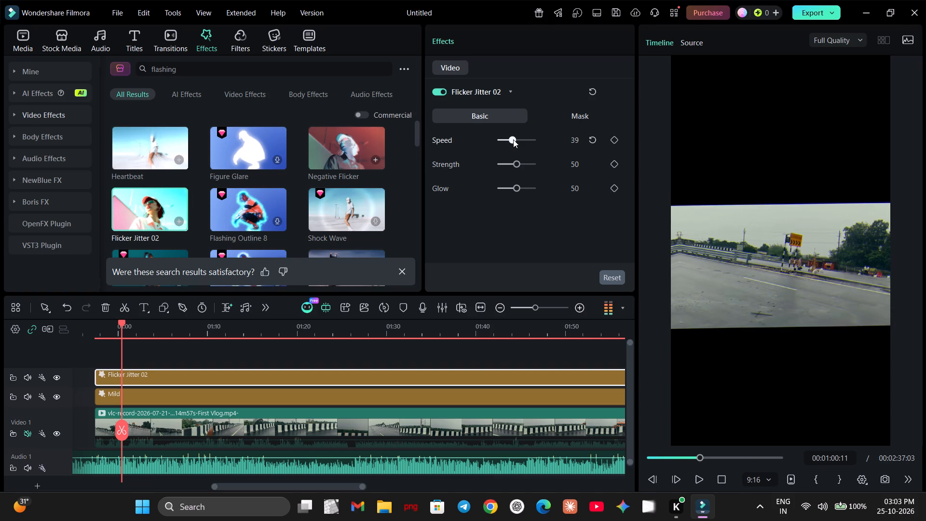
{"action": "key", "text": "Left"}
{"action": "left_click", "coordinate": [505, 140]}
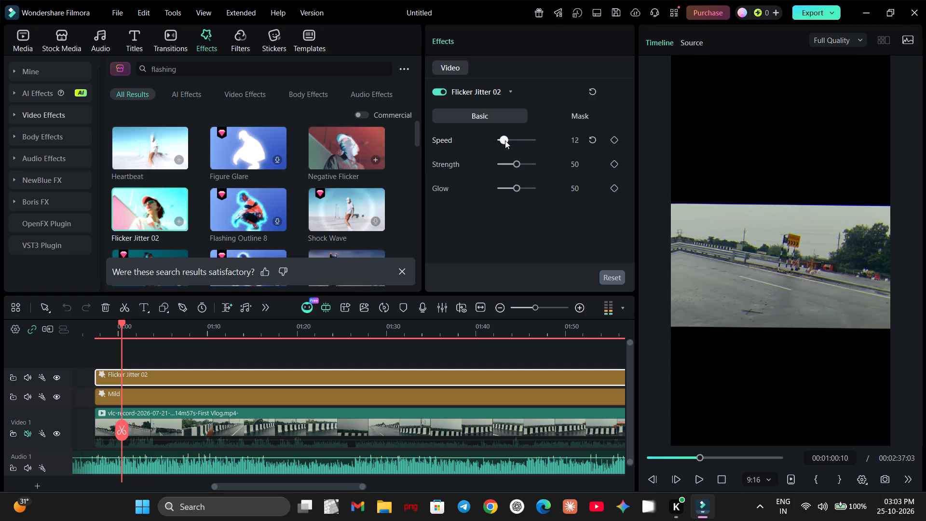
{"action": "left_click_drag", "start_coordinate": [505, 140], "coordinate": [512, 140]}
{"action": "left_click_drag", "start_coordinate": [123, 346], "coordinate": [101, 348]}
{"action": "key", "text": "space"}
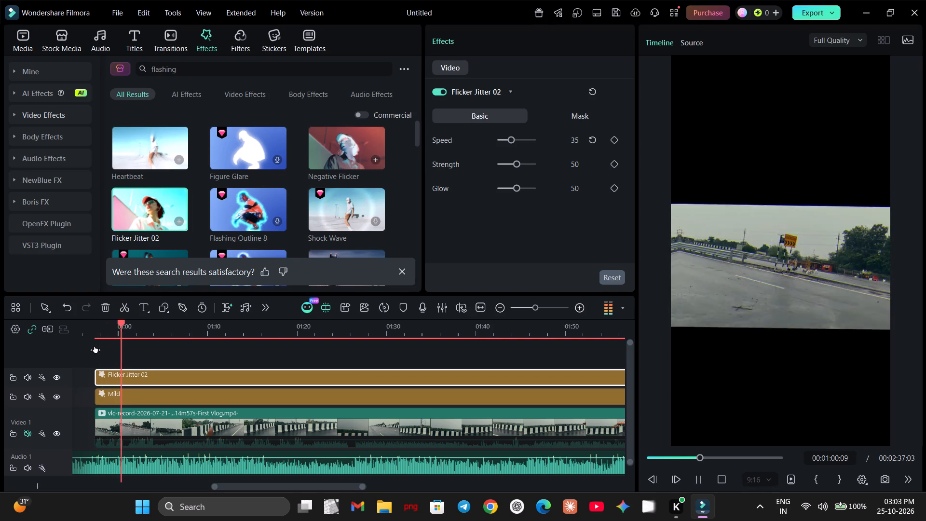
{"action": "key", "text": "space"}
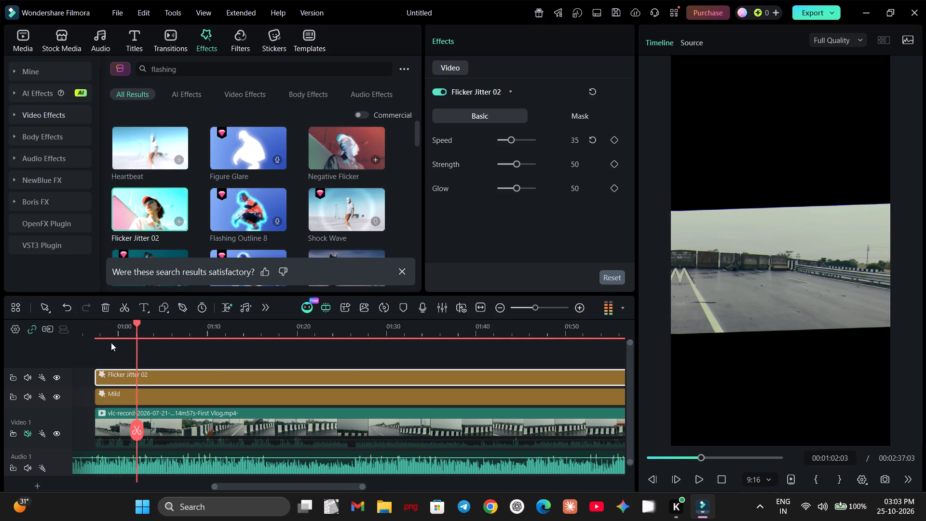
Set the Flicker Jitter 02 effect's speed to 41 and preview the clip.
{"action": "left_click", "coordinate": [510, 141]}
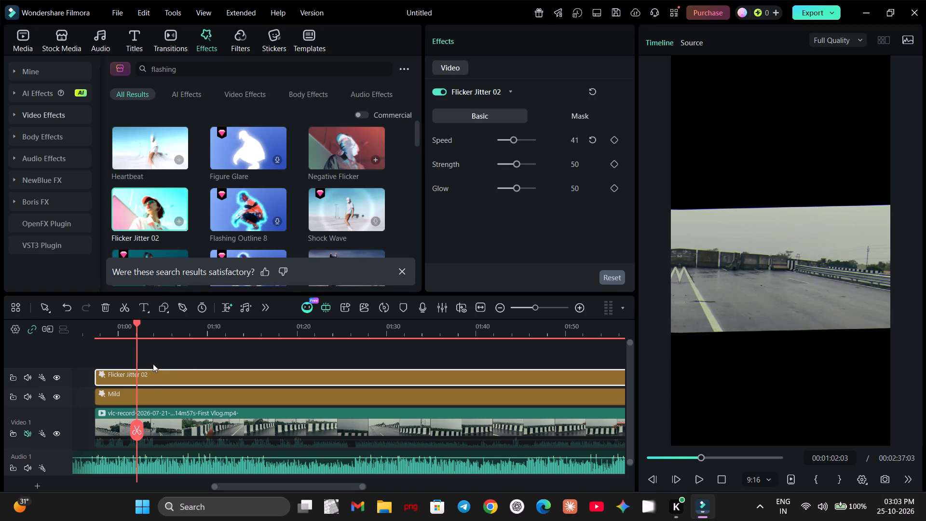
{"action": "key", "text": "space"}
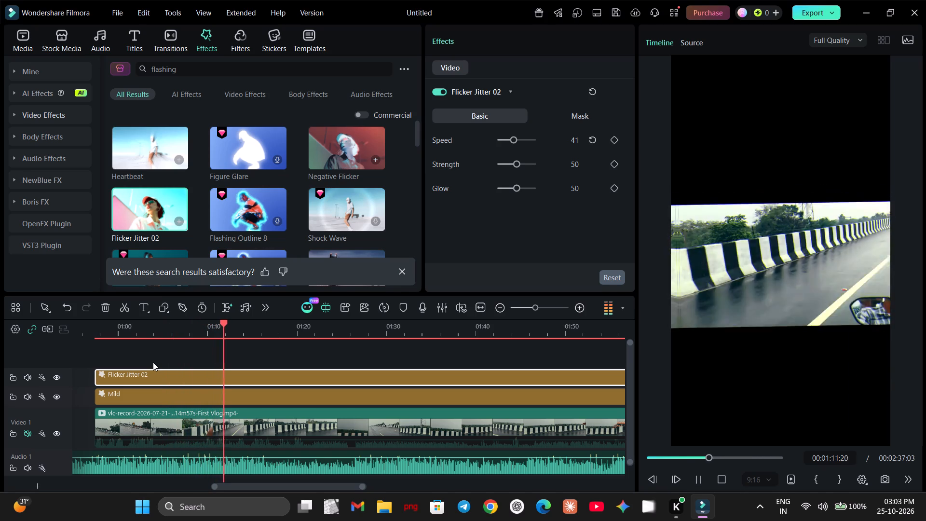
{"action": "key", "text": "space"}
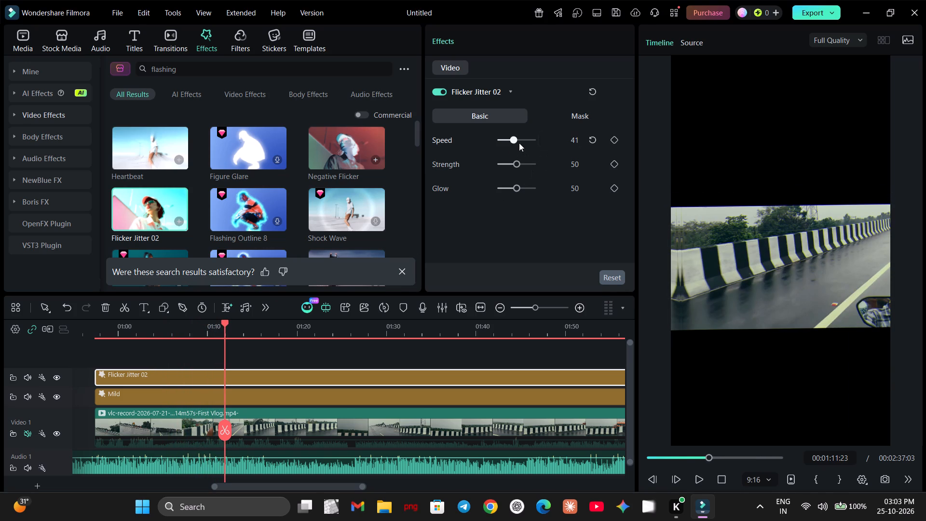
Set the Flicker Jitter 02 effect's speed to 37 and preview the flicker against the music.
{"action": "left_click", "coordinate": [513, 143]}
{"action": "key", "text": "space"}
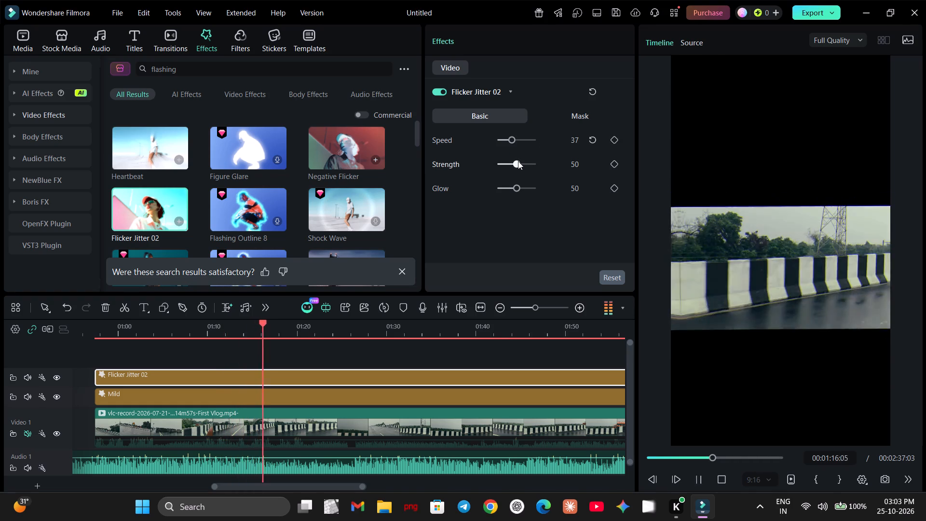
{"action": "key", "text": "space"}
{"action": "key", "text": "space"}
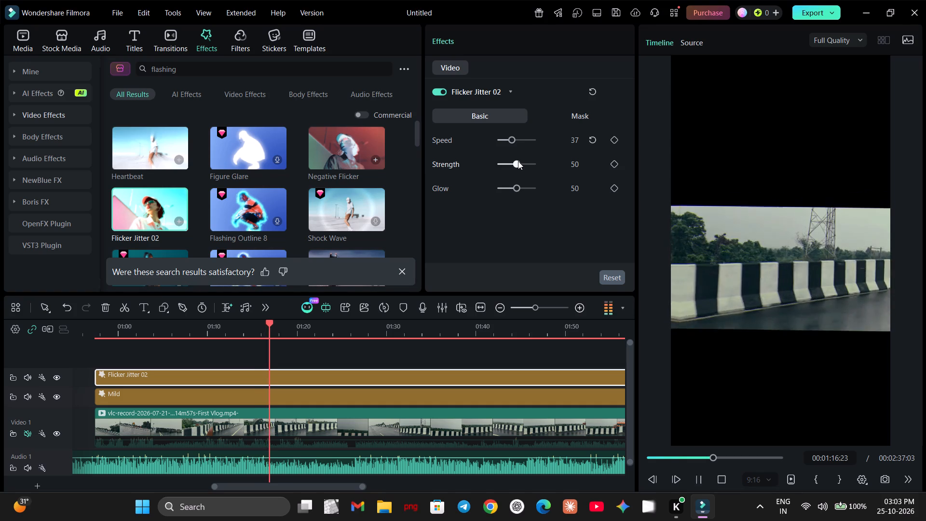
{"action": "key", "text": "space"}
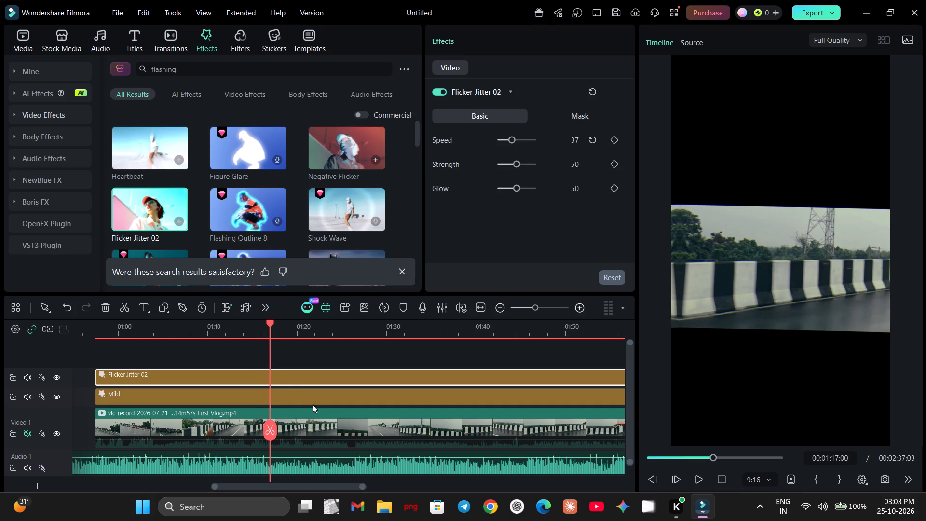
Split the Flicker Jitter 02 effect at 00:01:16:20.
{"action": "left_click_drag", "start_coordinate": [267, 425], "coordinate": [267, 374]}
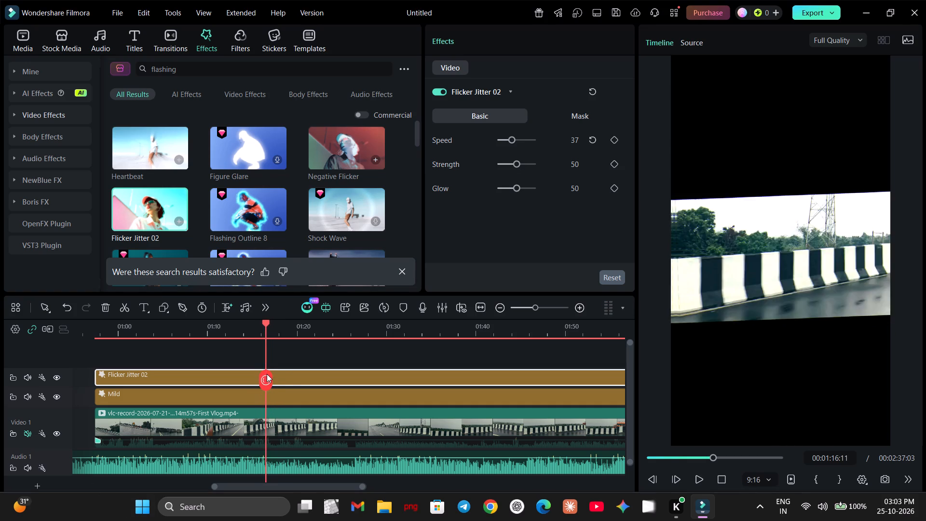
{"action": "left_click_drag", "start_coordinate": [267, 374], "coordinate": [269, 374]}
{"action": "left_click", "coordinate": [269, 374]}
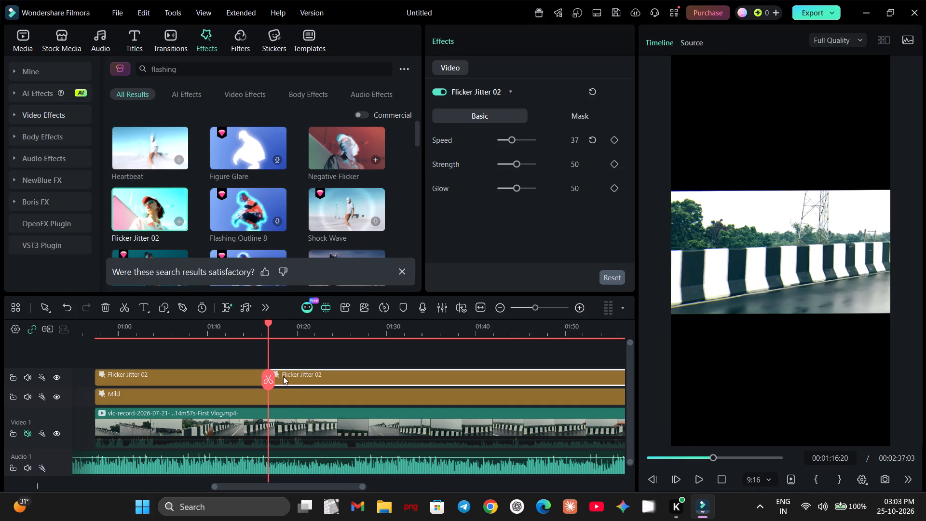
Play on to find the next cut point and split the second Flicker Jitter 02 segment at 00:01:26:12.
{"action": "key", "text": "space"}
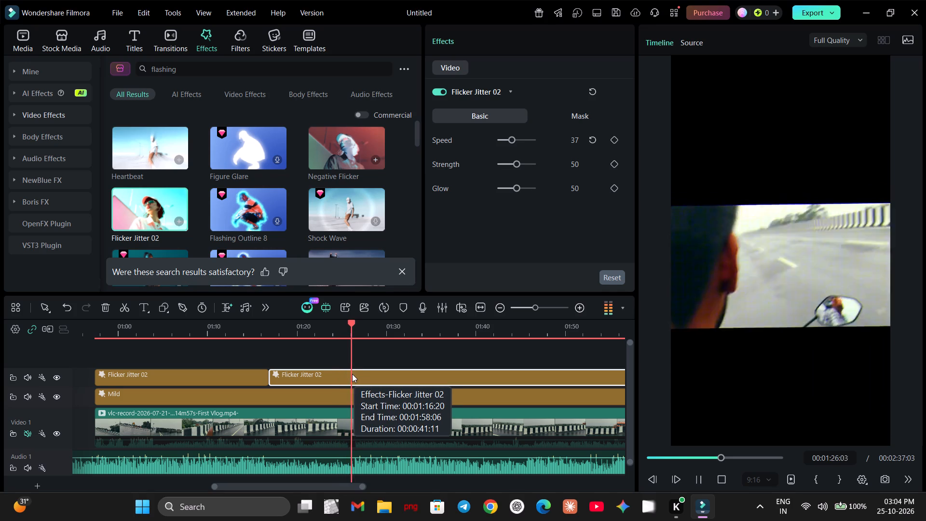
{"action": "key", "text": "space"}
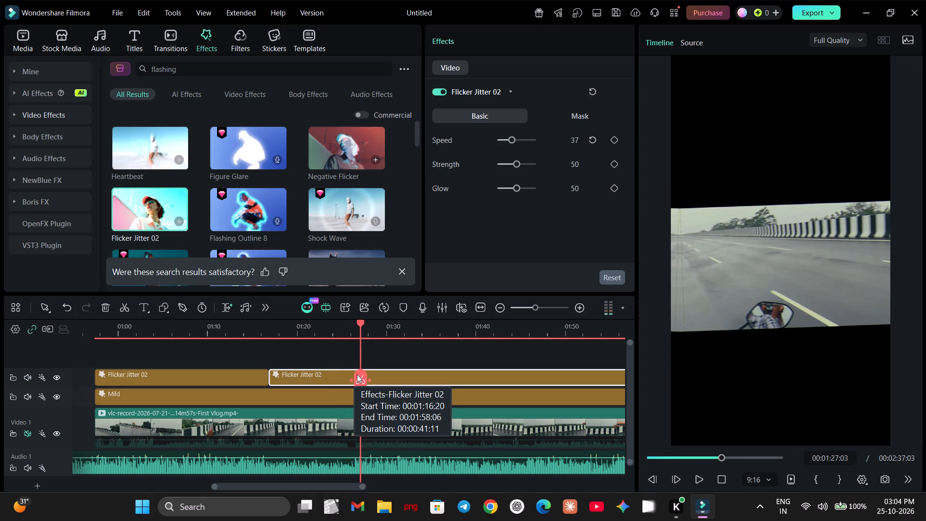
{"action": "key", "text": "Left"}
{"action": "key", "text": "Left"}
{"action": "key", "text": "Left"}
{"action": "key", "text": "Left"}
{"action": "key", "text": "Left"}
{"action": "key", "text": "Left"}
{"action": "key", "text": "Left"}
{"action": "key", "text": "Left"}
{"action": "key", "text": "Left"}
{"action": "key", "text": "Left"}
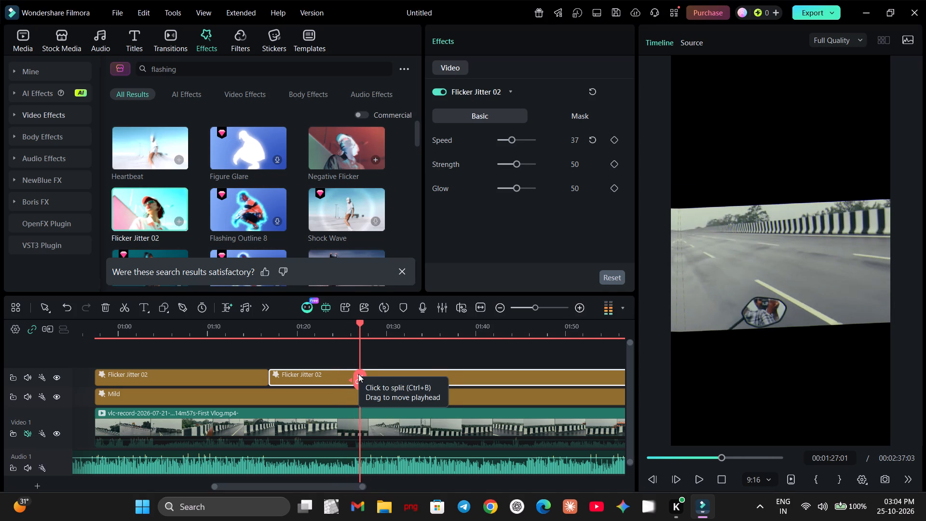
{"action": "key", "text": "Left"}
{"action": "key", "text": "Left"}
{"action": "key", "text": "Left"}
{"action": "key", "text": "Left"}
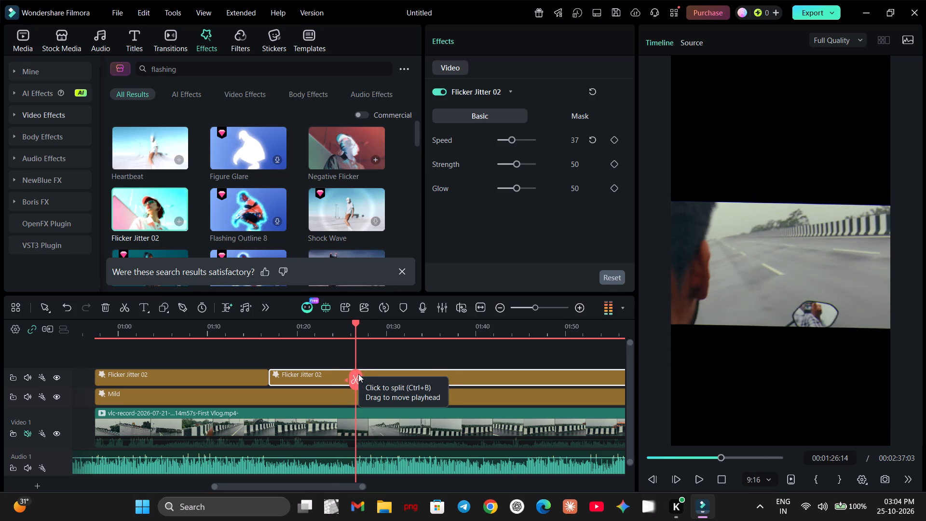
{"action": "key", "text": "Left"}
{"action": "key", "text": "Left"}
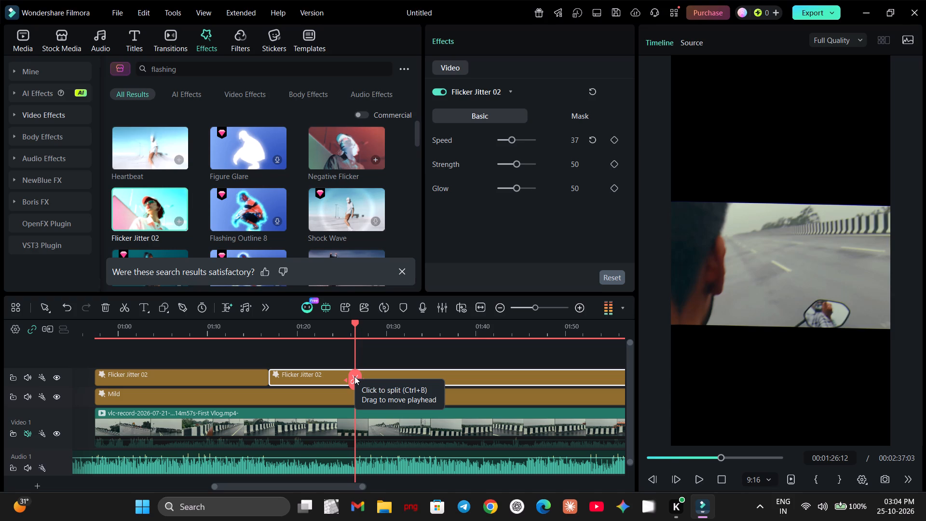
{"action": "left_click", "coordinate": [354, 376]}
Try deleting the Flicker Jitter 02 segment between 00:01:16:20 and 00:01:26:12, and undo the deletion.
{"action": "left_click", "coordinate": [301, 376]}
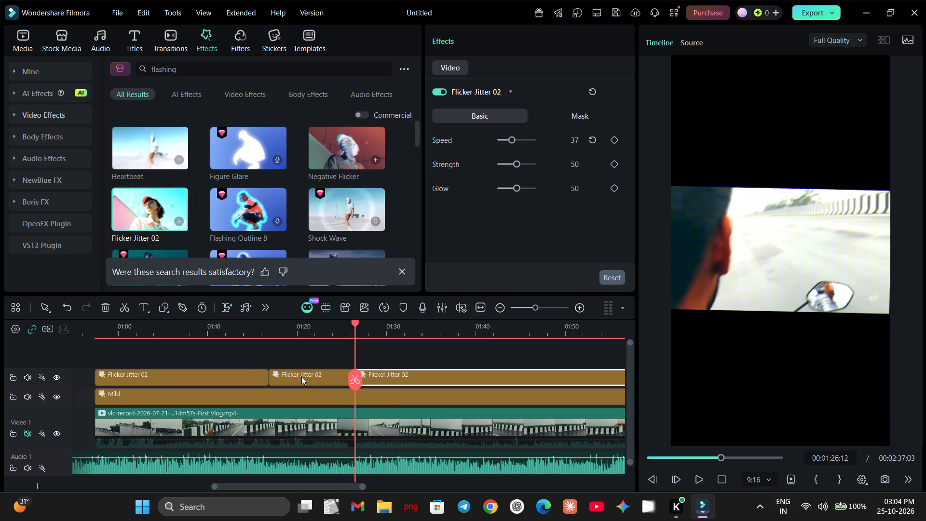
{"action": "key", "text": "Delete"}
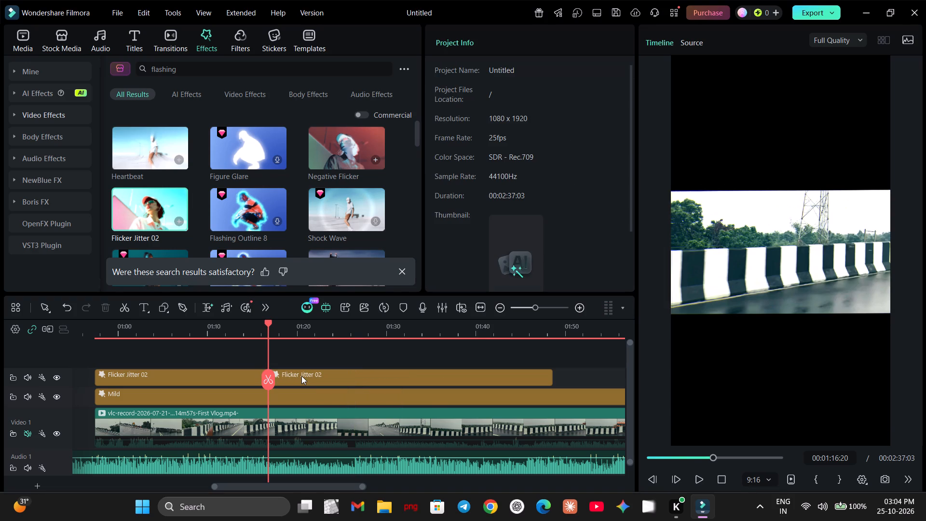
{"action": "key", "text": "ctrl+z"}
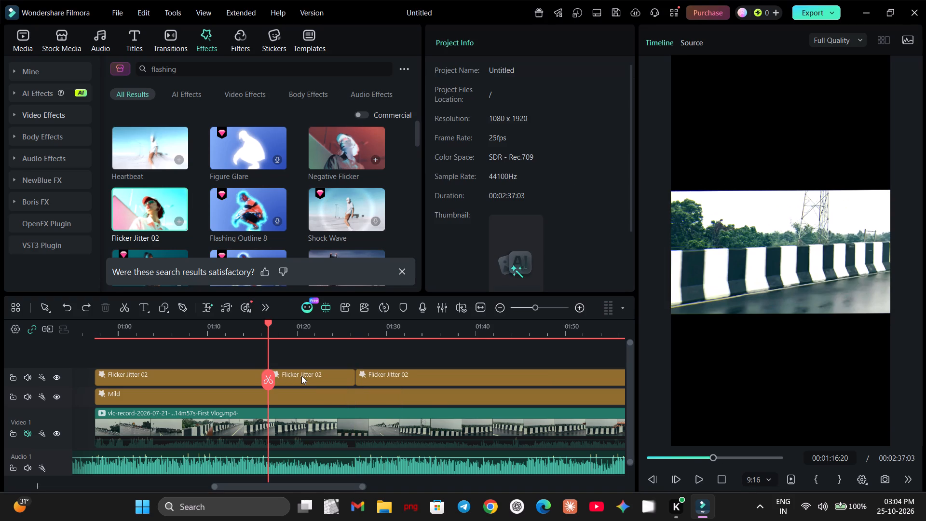
Move the Flicker Jitter 02 segment starting at 00:01:16:20 onto a new track above at 00:01:26:12 and delete it there.
{"action": "left_click", "coordinate": [310, 374]}
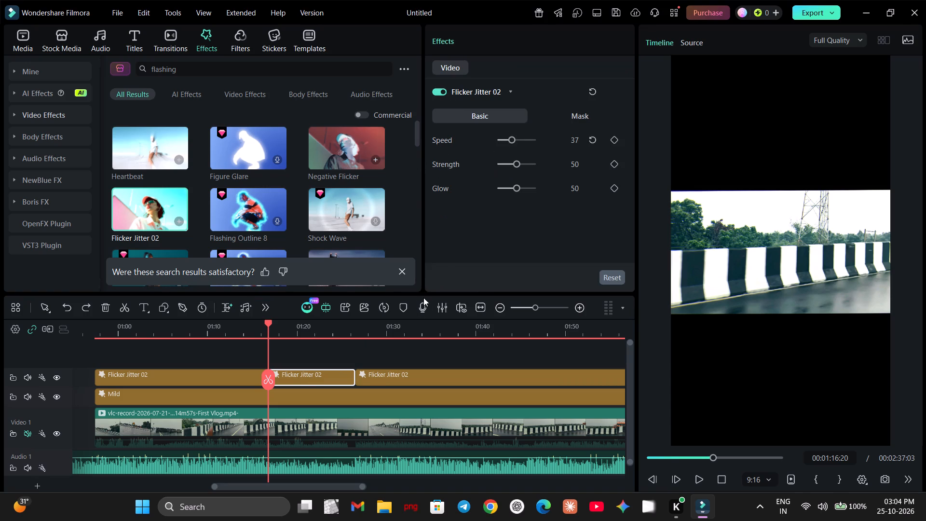
{"action": "left_click_drag", "start_coordinate": [298, 375], "coordinate": [382, 356]}
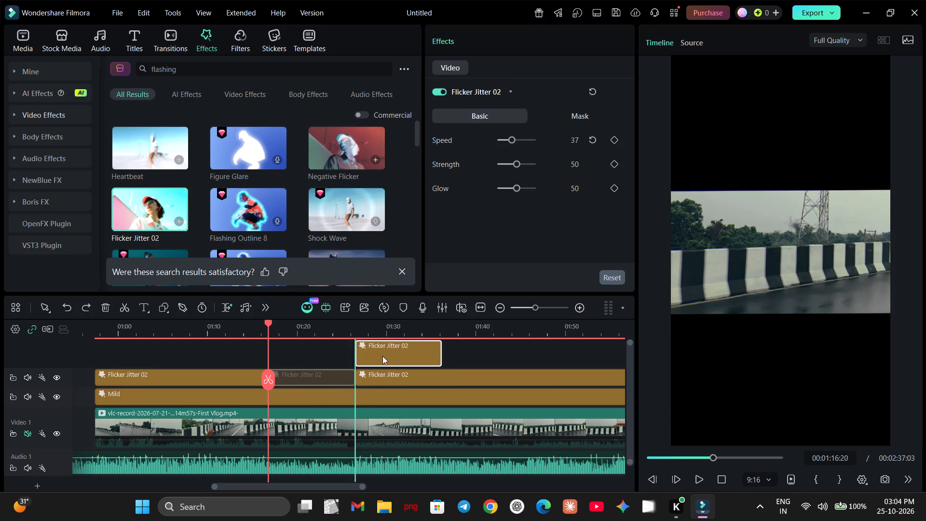
{"action": "key", "text": "Delete"}
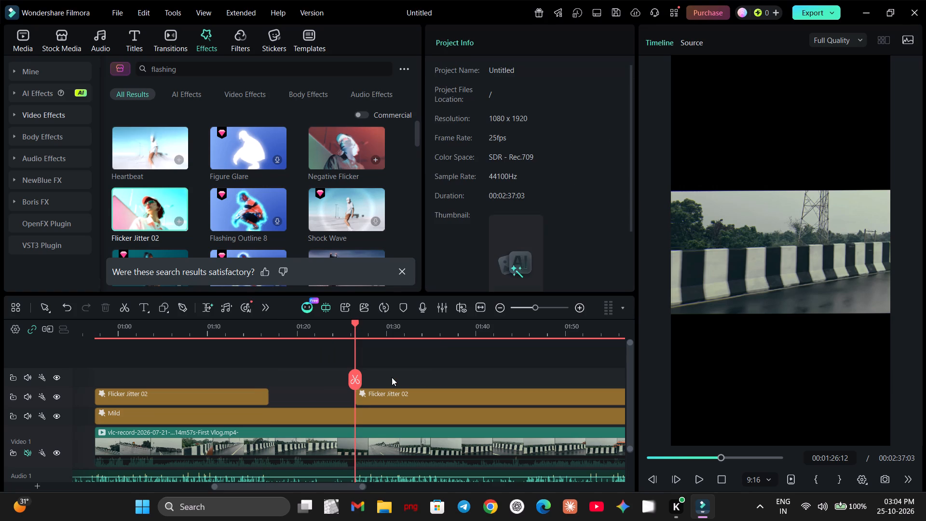
Play on from 00:01:26:12 and step through the frames to place the playhead at the next cut point, 00:01:35:18.
{"action": "key", "text": "space"}
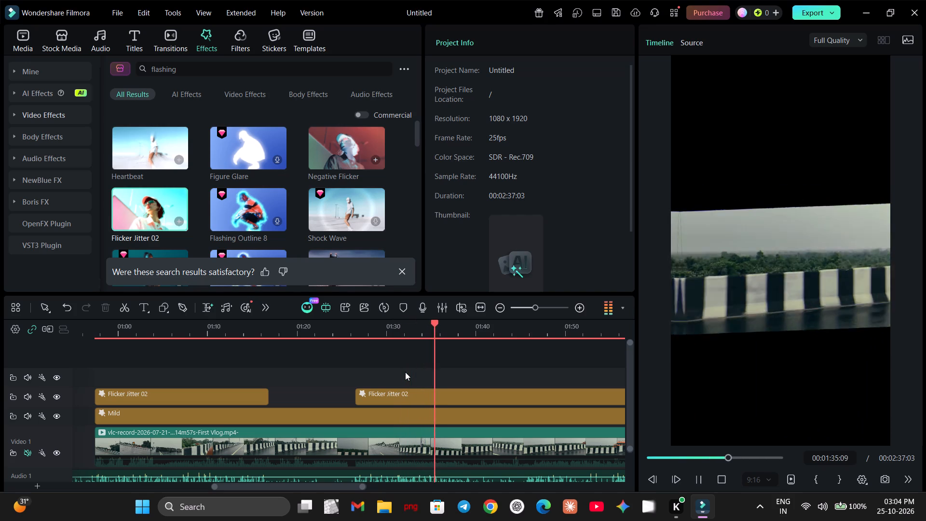
{"action": "key", "text": "space"}
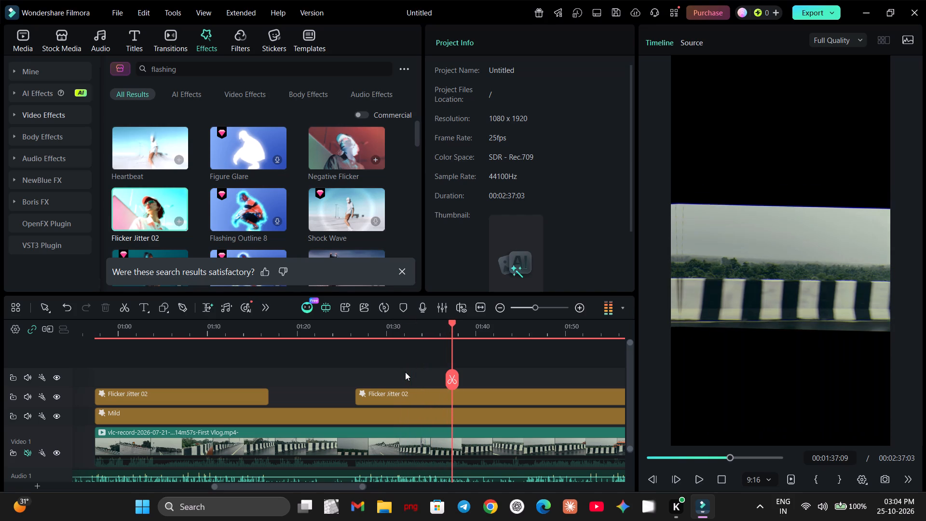
{"action": "key", "text": "Left"}
{"action": "key", "text": "Left"}
{"action": "key", "text": "Left"}
{"action": "key", "text": "Left"}
{"action": "key", "text": "Left"}
{"action": "key", "text": "Left"}
{"action": "key", "text": "Left"}
{"action": "key", "text": "Left"}
{"action": "key", "text": "Left"}
{"action": "key", "text": "Left"}
{"action": "key", "text": "Left"}
{"action": "key", "text": "Left"}
{"action": "key", "text": "Left"}
{"action": "key", "text": "Left"}
{"action": "key", "text": "Left"}
{"action": "key", "text": "Left"}
{"action": "key", "text": "Left"}
{"action": "key", "text": "Left"}
{"action": "key", "text": "Left"}
{"action": "key", "text": "Left"}
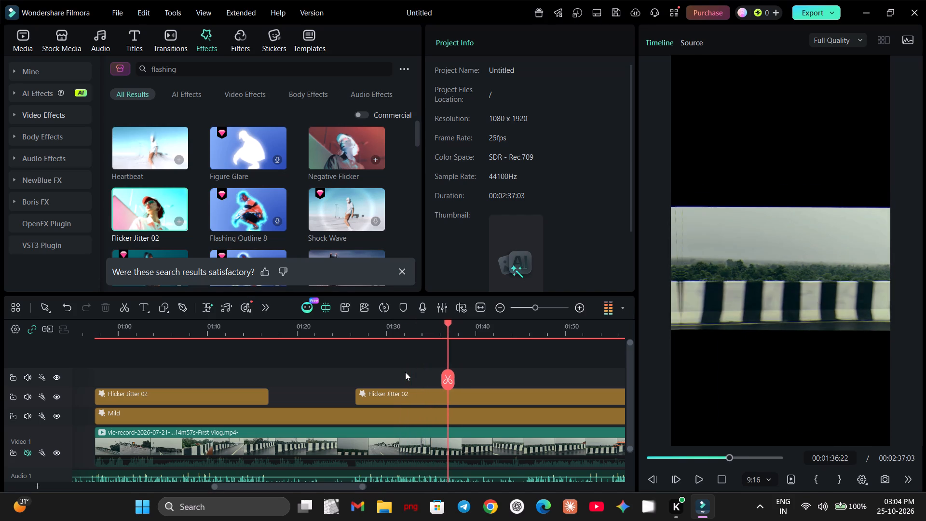
{"action": "key", "text": "Left"}
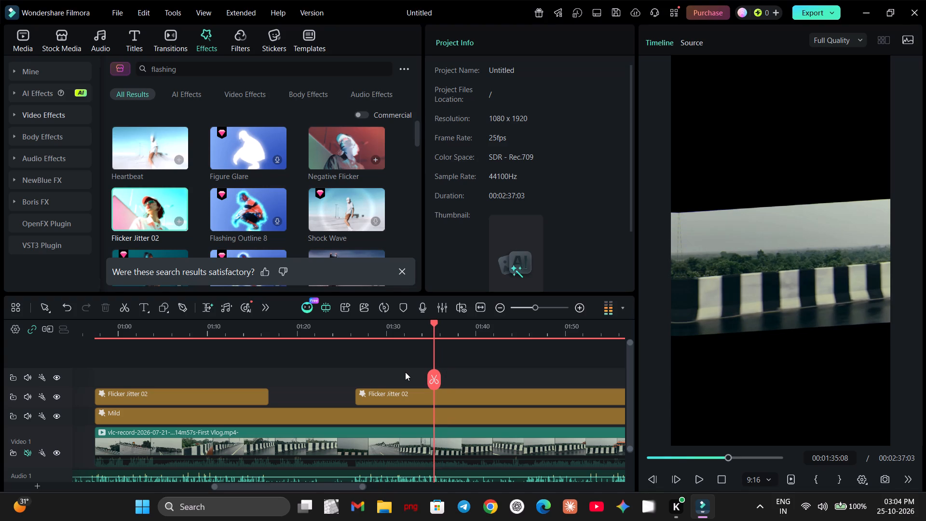
{"action": "key", "text": "space"}
{"action": "key", "text": "space"}
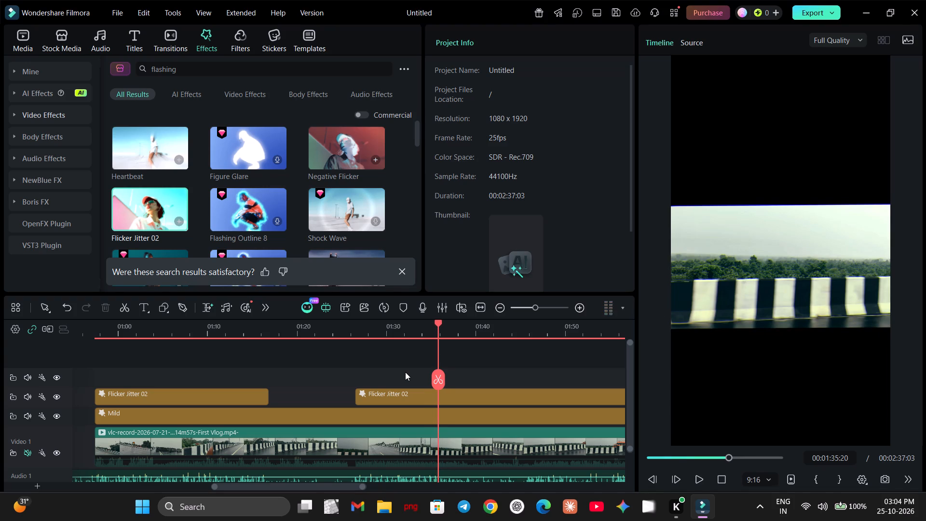
{"action": "key", "text": "space"}
{"action": "key", "text": "space"}
{"action": "key", "text": "Left"}
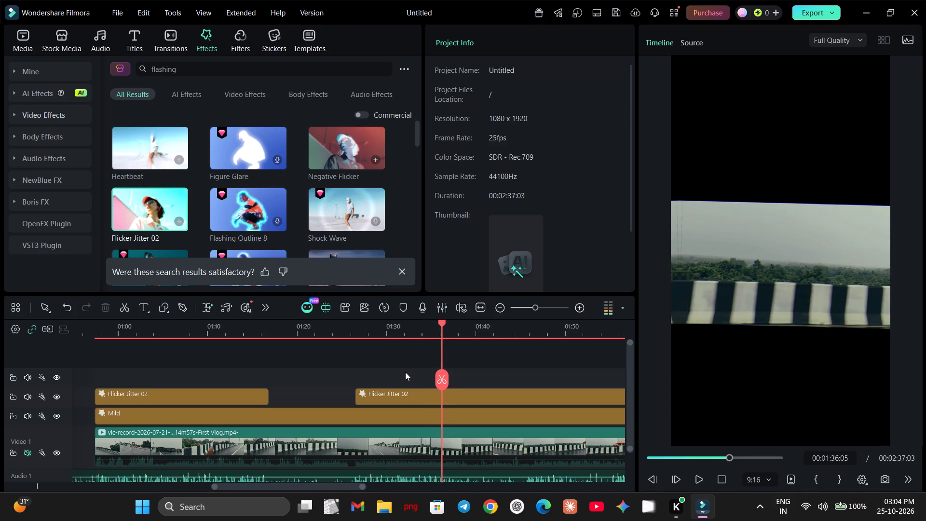
{"action": "key", "text": "Left"}
{"action": "key", "text": "Left"}
{"action": "key", "text": "Left"}
{"action": "key", "text": "Left"}
{"action": "key", "text": "Left"}
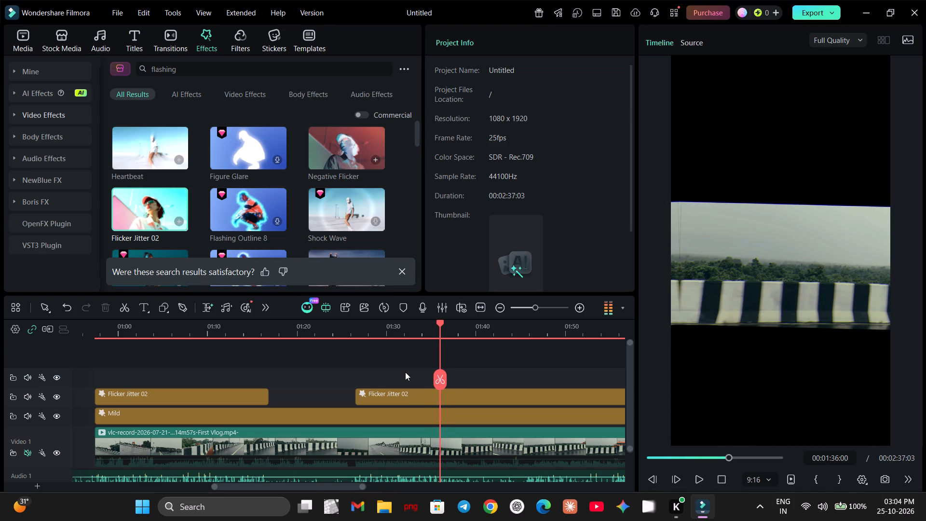
{"action": "key", "text": "Left"}
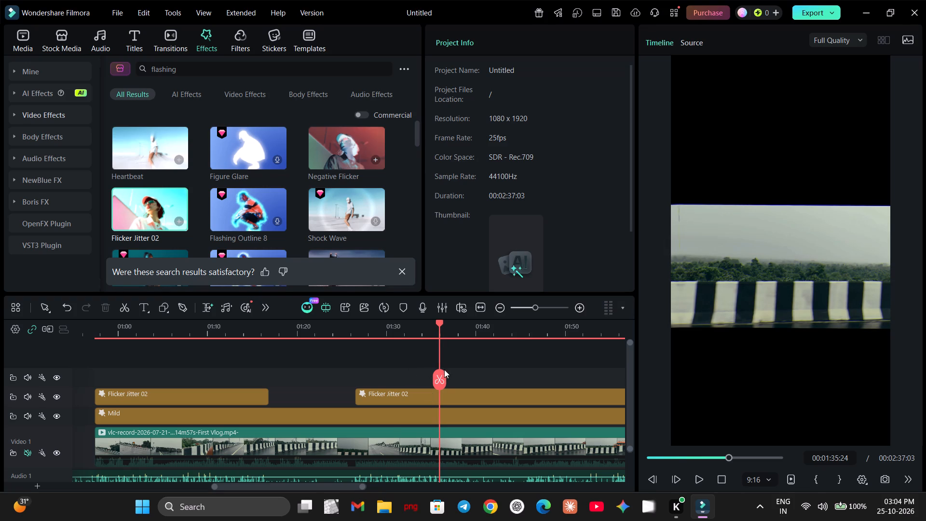
{"action": "left_click_drag", "start_coordinate": [438, 375], "coordinate": [438, 391]}
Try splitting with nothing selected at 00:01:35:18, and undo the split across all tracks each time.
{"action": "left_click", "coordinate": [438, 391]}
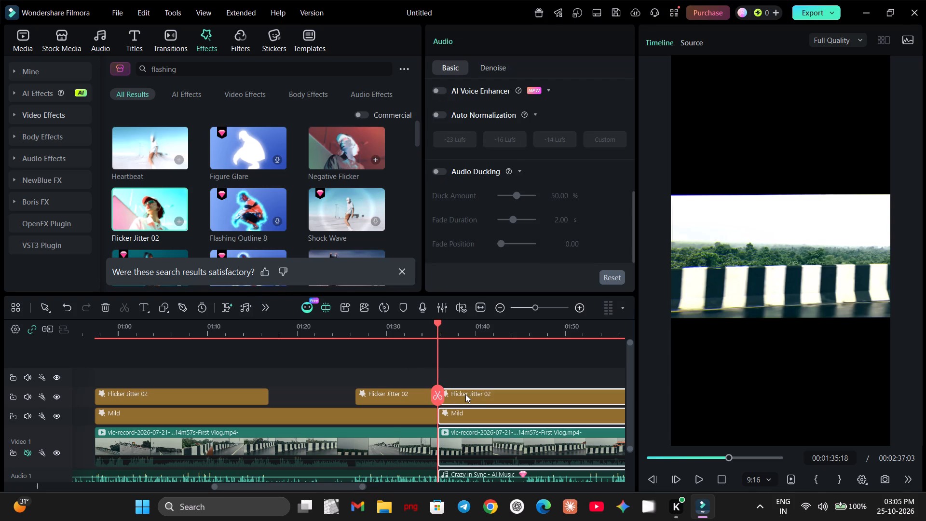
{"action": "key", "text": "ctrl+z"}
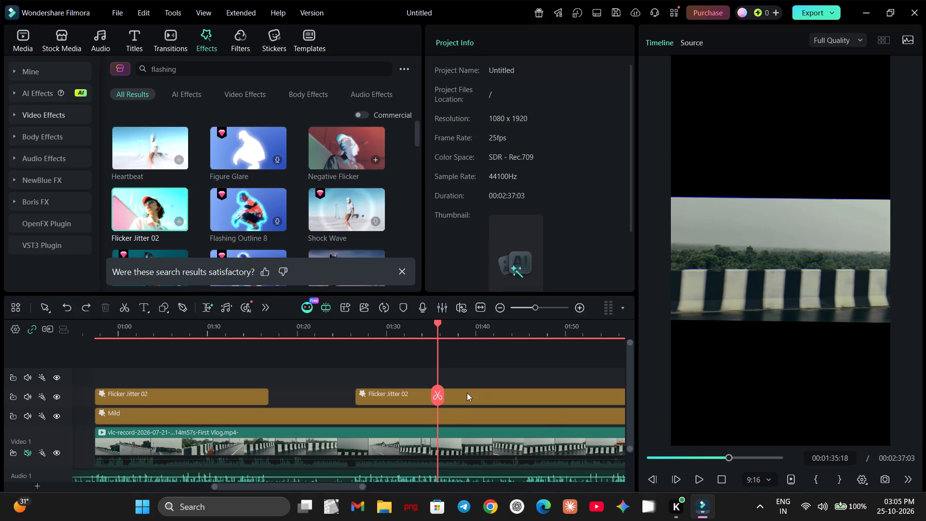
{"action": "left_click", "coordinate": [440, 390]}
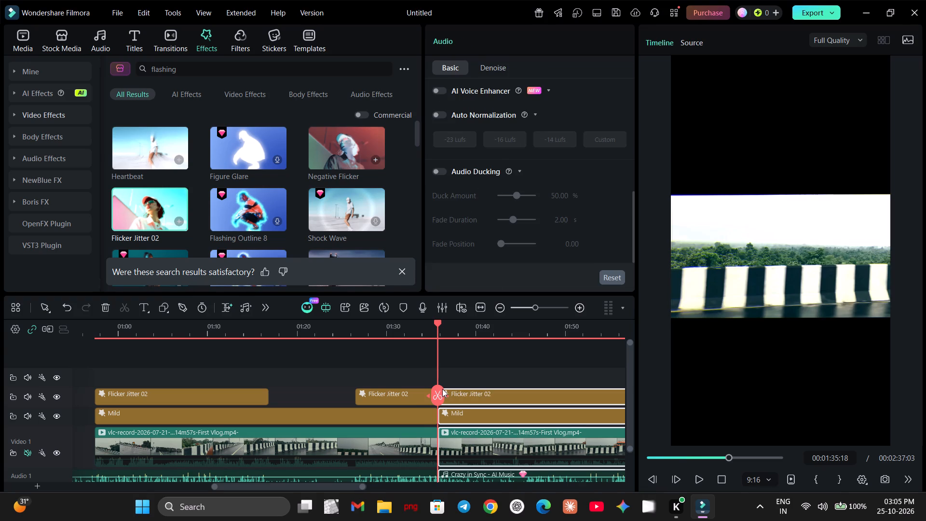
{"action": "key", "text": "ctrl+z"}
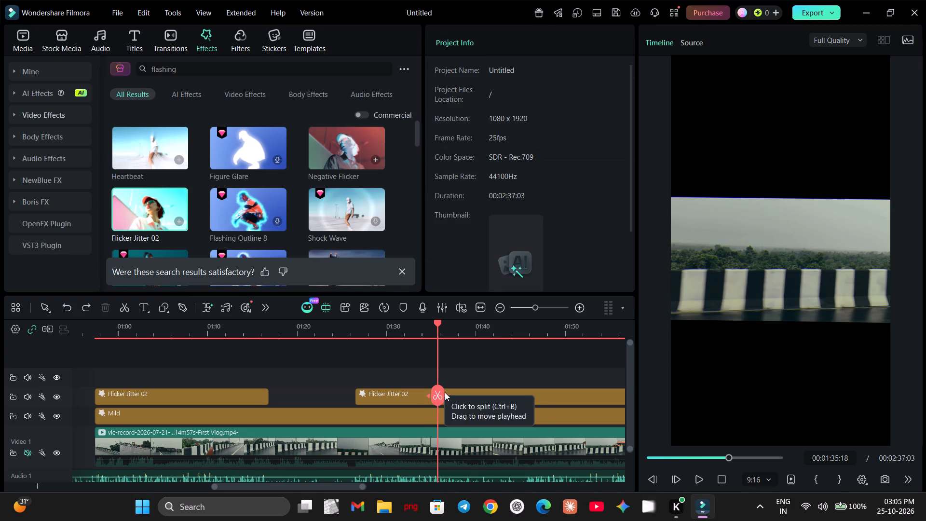
Split only the Flicker Jitter 02 segment at 00:01:35:18.
{"action": "left_click", "coordinate": [449, 391]}
{"action": "left_click", "coordinate": [437, 393]}
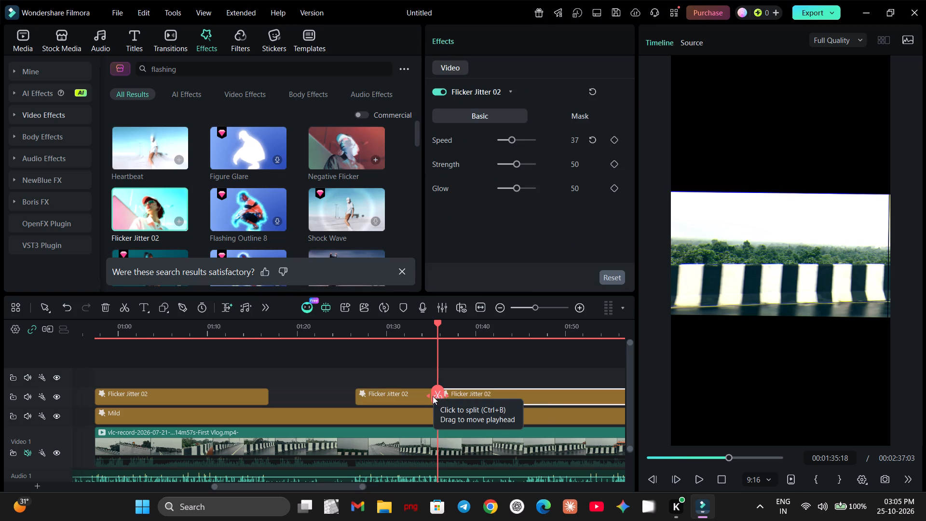
Play on to find the next cut point and split the last Flicker Jitter 02 segment at 00:01:54:23.
{"action": "key", "text": "space"}
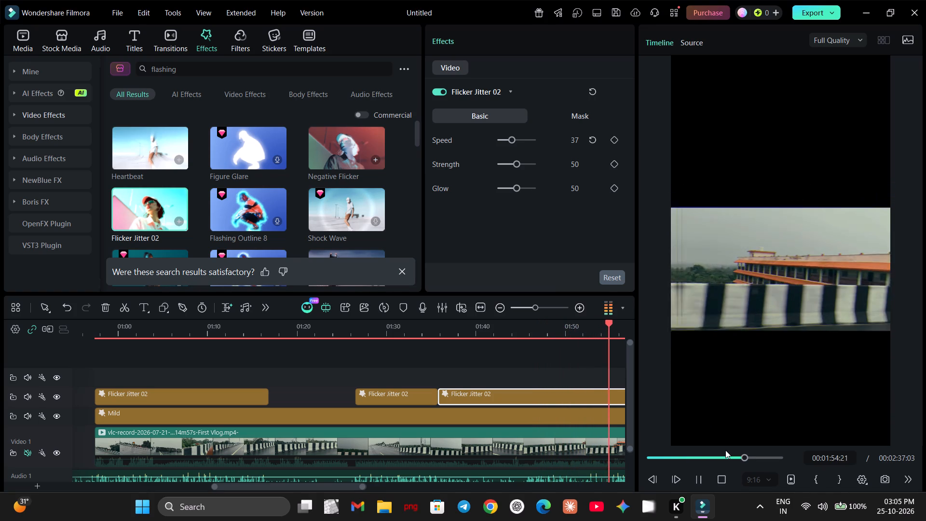
{"action": "key", "text": "space"}
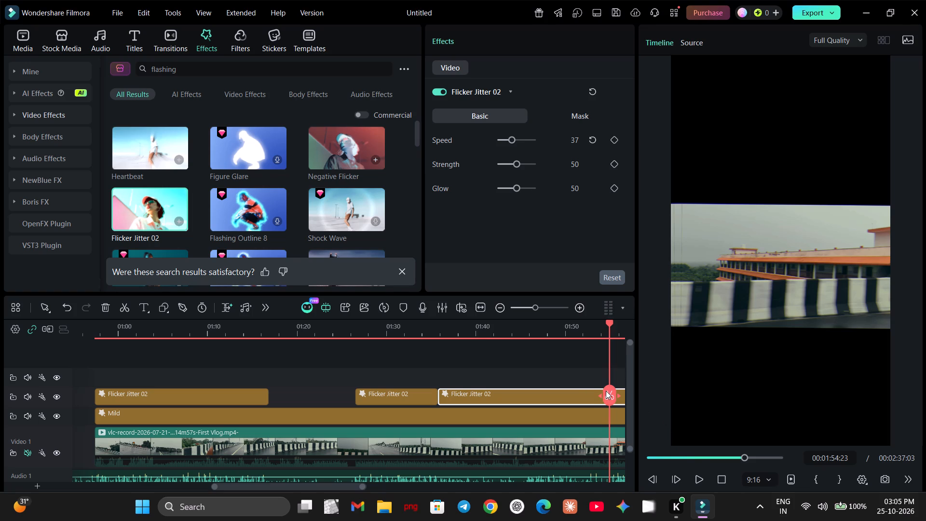
{"action": "left_click", "coordinate": [606, 391]}
Preview a moment past the new cut and step back into the Flicker Jitter 02 segment before it.
{"action": "key", "text": "space"}
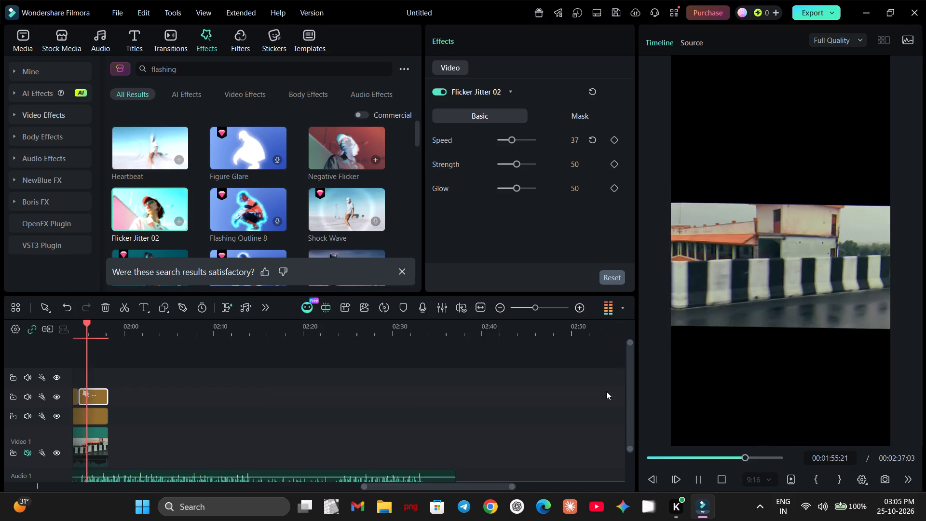
{"action": "key", "text": "space"}
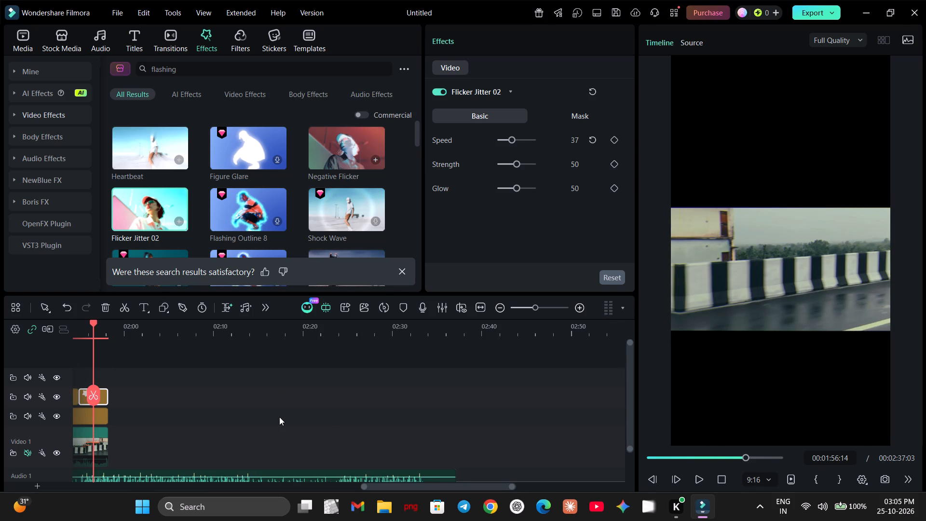
{"action": "key", "text": "Left"}
{"action": "key", "text": "Left"}
{"action": "key", "text": "Left"}
{"action": "key", "text": "Left"}
{"action": "key", "text": "Left"}
{"action": "key", "text": "Left"}
{"action": "key", "text": "Left"}
{"action": "key", "text": "Left"}
{"action": "key", "text": "Left"}
{"action": "key", "text": "Left"}
{"action": "key", "text": "Left"}
{"action": "key", "text": "Left"}
{"action": "key", "text": "Left"}
{"action": "key", "text": "Left"}
{"action": "key", "text": "Left"}
{"action": "key", "text": "Left"}
{"action": "key", "text": "Left"}
{"action": "key", "text": "Left"}
{"action": "key", "text": "Left"}
{"action": "key", "text": "Left"}
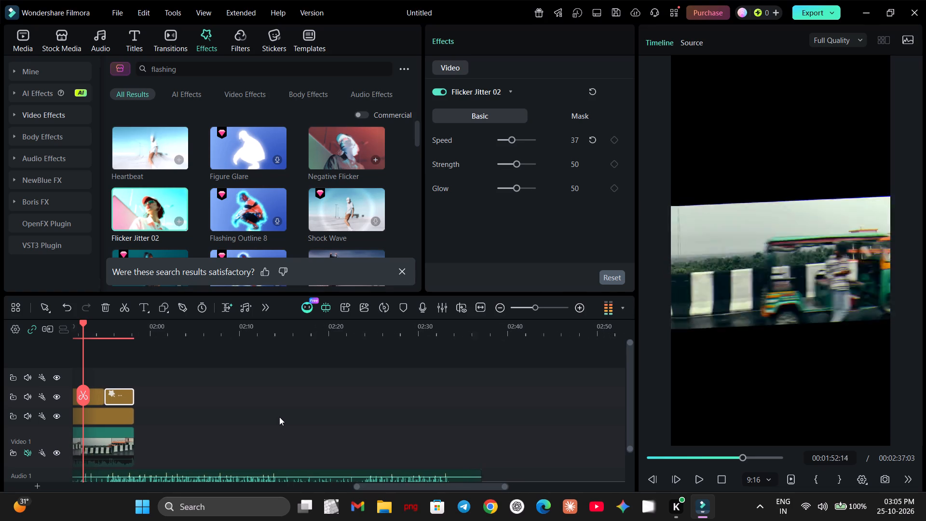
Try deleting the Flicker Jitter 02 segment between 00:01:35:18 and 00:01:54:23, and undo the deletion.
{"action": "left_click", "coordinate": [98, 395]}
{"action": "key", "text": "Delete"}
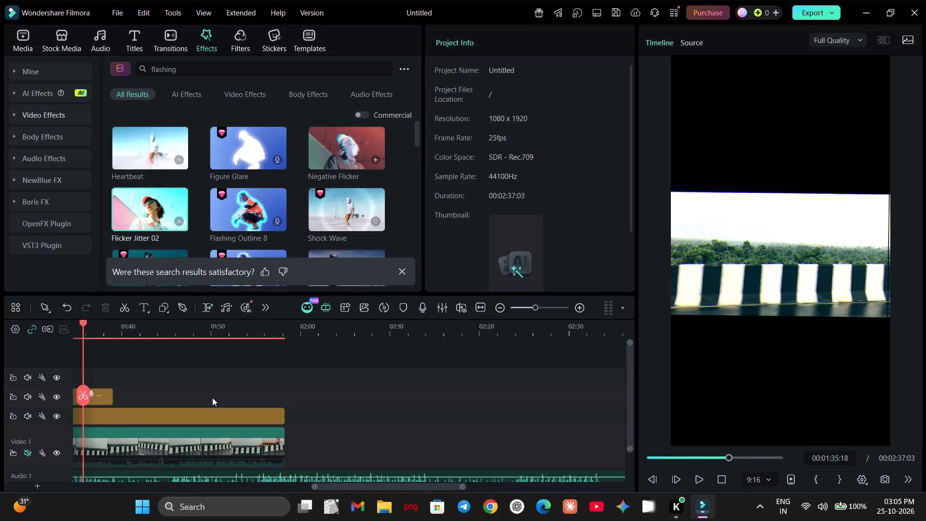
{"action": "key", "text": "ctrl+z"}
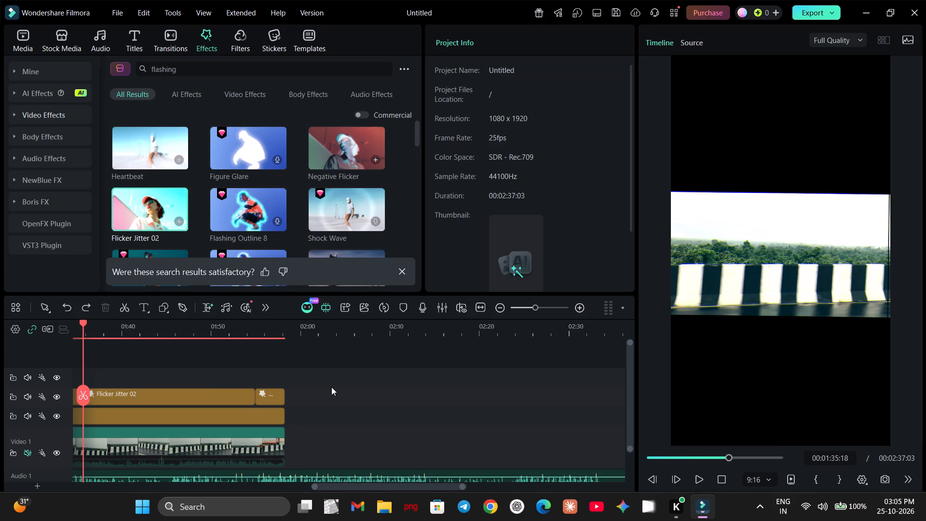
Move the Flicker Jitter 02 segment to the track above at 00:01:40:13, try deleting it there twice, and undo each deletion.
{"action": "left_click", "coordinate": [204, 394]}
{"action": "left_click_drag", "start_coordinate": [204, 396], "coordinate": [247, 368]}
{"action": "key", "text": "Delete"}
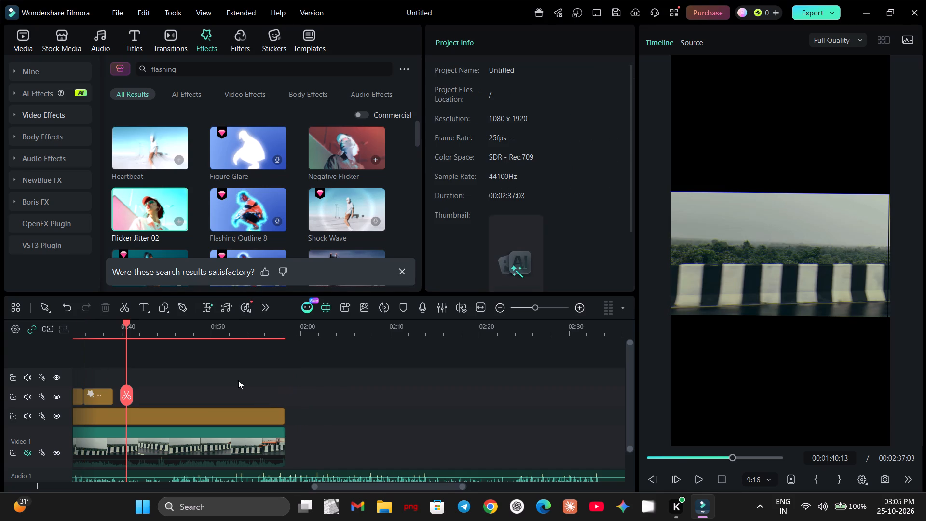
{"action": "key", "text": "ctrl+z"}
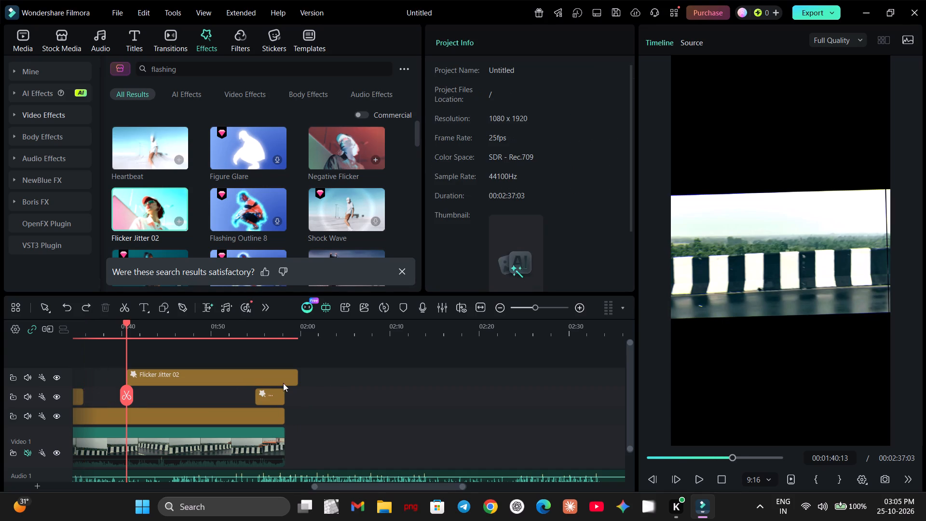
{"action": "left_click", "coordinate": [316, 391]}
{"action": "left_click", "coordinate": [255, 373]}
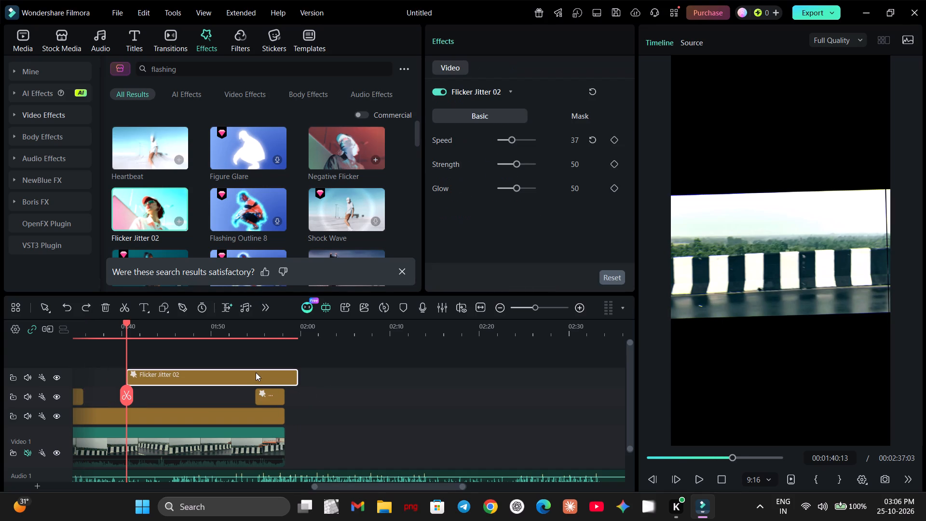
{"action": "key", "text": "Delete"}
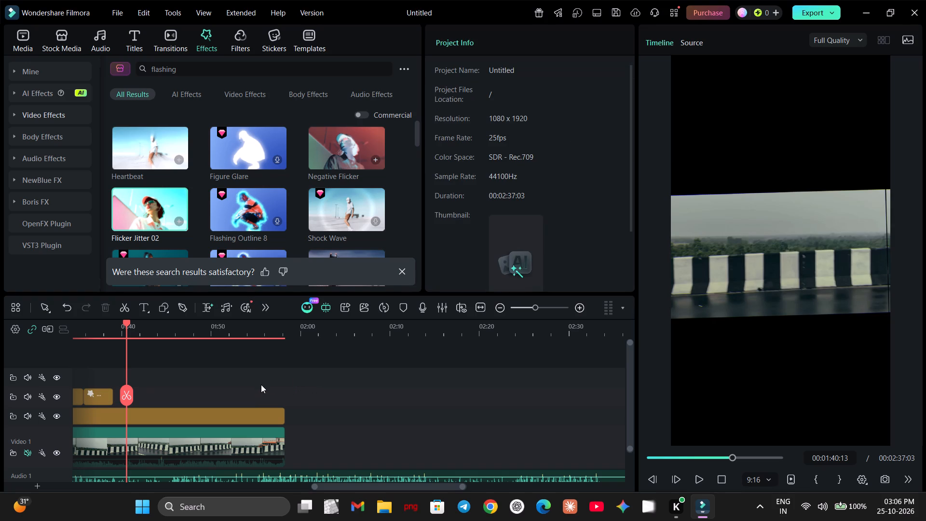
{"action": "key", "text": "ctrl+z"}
Move the upper-track Flicker Jitter 02 segment to start in line with the short last flicker segment at 00:01:54:23.
{"action": "left_click_drag", "start_coordinate": [249, 374], "coordinate": [385, 394]}
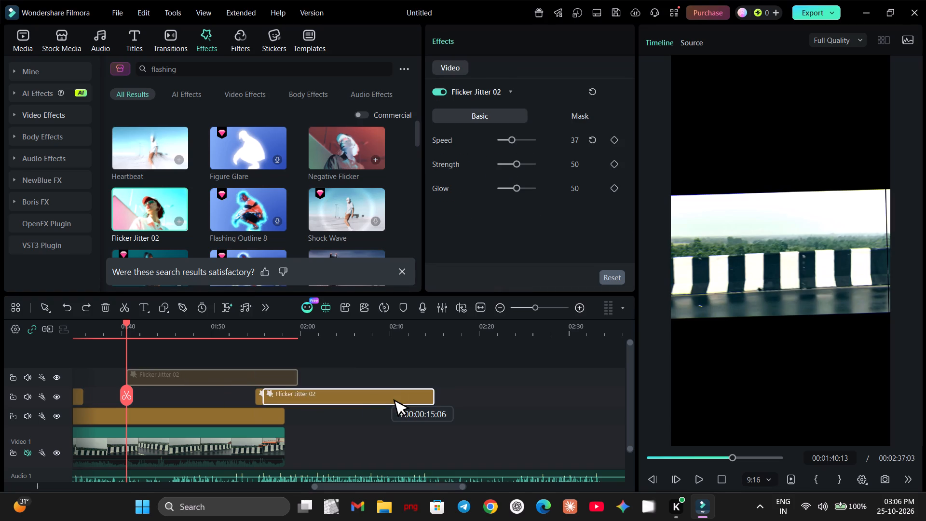
{"action": "left_click_drag", "start_coordinate": [385, 394], "coordinate": [379, 381]}
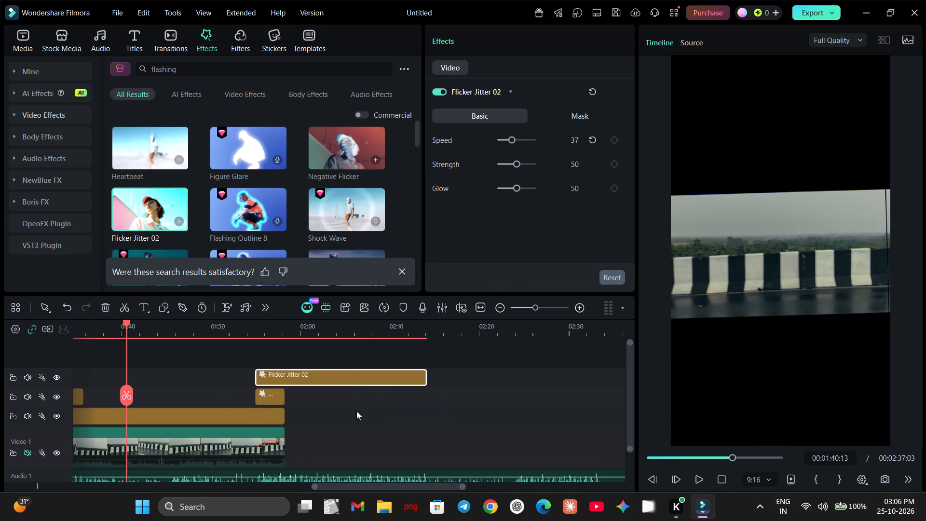
{"action": "left_click", "coordinate": [356, 411]}
{"action": "left_click", "coordinate": [338, 381]}
{"action": "left_click", "coordinate": [334, 398]}
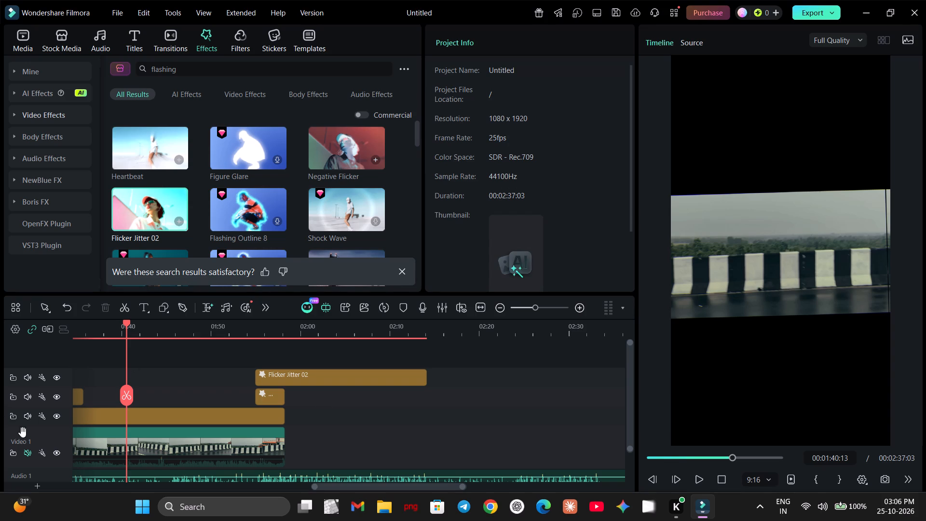
Return the playhead to the start of the timeline at 00:00:00:00.
{"action": "left_click_drag", "start_coordinate": [123, 396], "coordinate": [0, 423]}
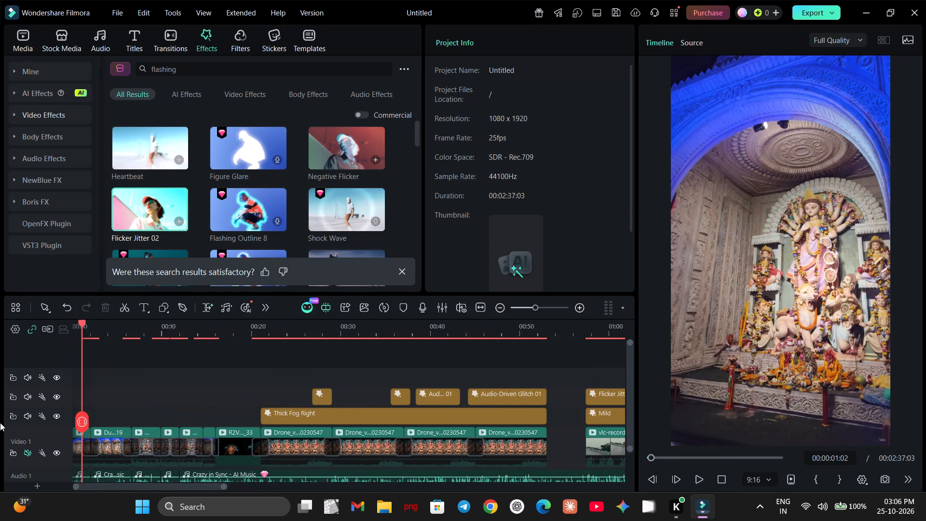
{"action": "left_click_drag", "start_coordinate": [0, 423], "coordinate": [0, 426]}
{"action": "left_click", "coordinate": [94, 394]}
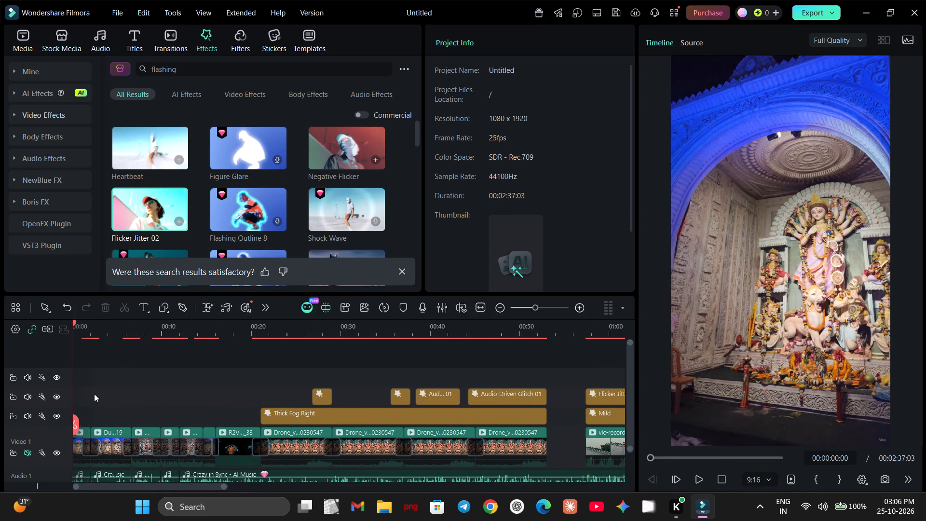
Play the full edit from 00:00:00:00 to review the clips and effects against the music, pausing at about 00:02:20.
{"action": "key", "text": "Left"}
{"action": "key", "text": "Left"}
{"action": "key", "text": "Left"}
{"action": "key", "text": "Left"}
{"action": "key", "text": "Left"}
{"action": "key", "text": "Left"}
{"action": "key", "text": "Left"}
{"action": "key", "text": "Left"}
{"action": "key", "text": "Left"}
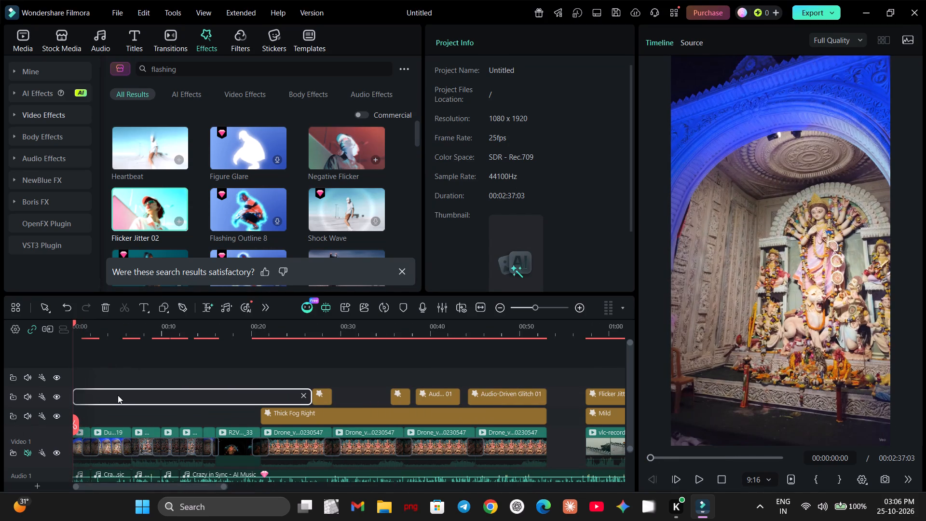
{"action": "left_click", "coordinate": [177, 358]}
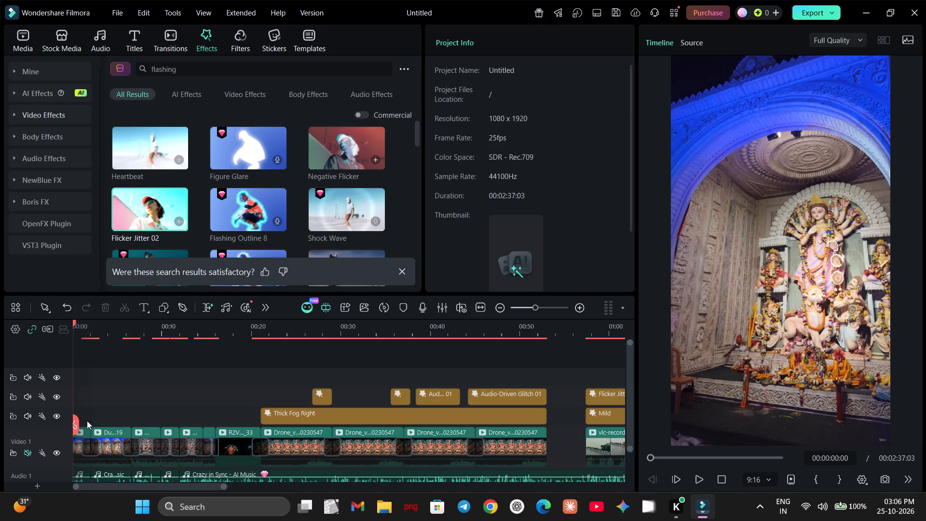
{"action": "left_click_drag", "start_coordinate": [75, 425], "coordinate": [7, 419]}
{"action": "key", "text": "space"}
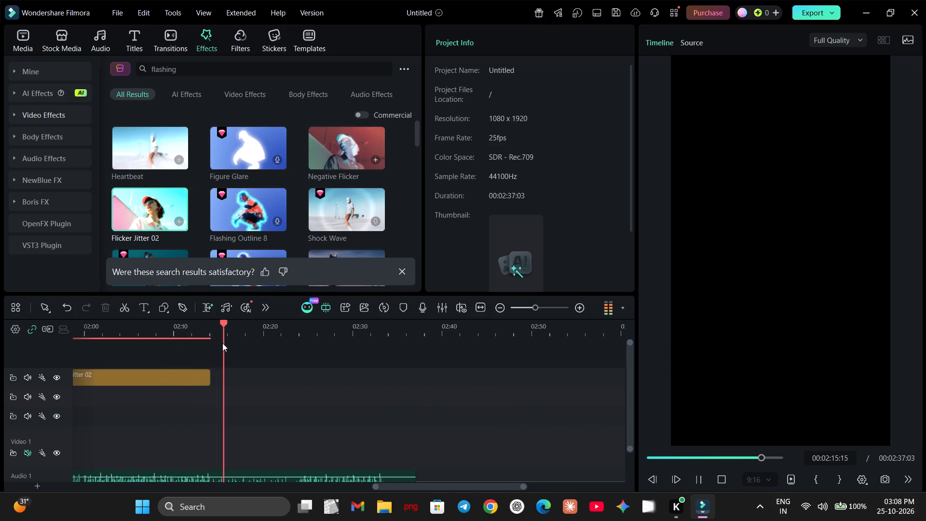
{"action": "left_click", "coordinate": [236, 349]}
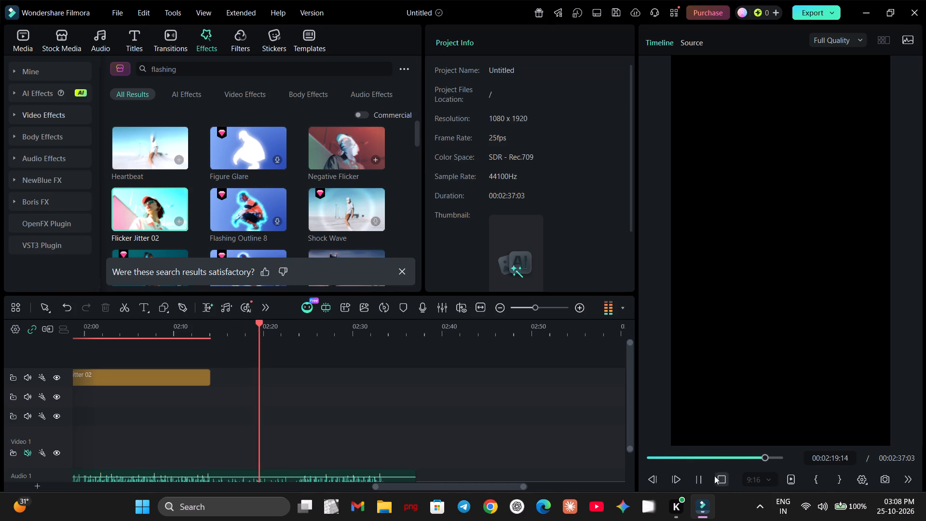
{"action": "left_click", "coordinate": [696, 478]}
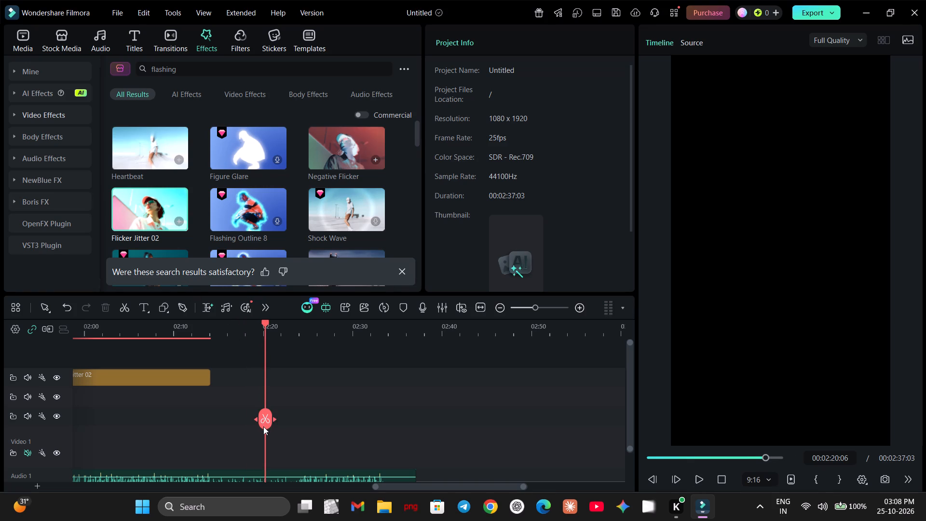
Return the playhead to the start of the timeline at 00:00:00:00.
{"action": "left_click_drag", "start_coordinate": [263, 426], "coordinate": [35, 403]}
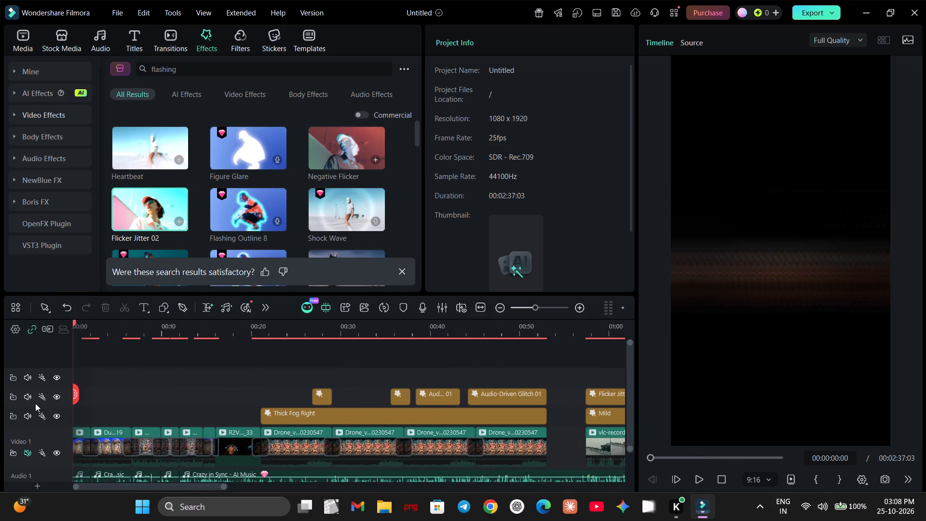
{"action": "left_click_drag", "start_coordinate": [35, 403], "coordinate": [9, 450]}
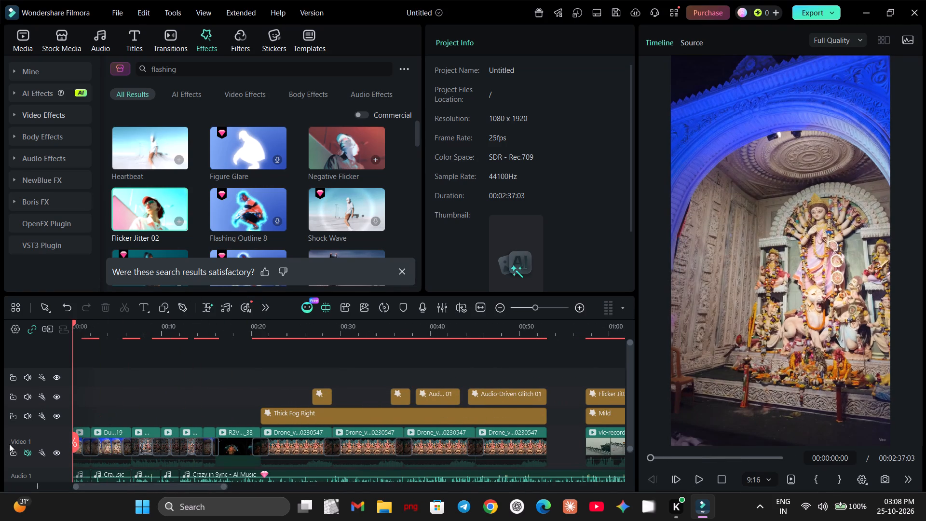
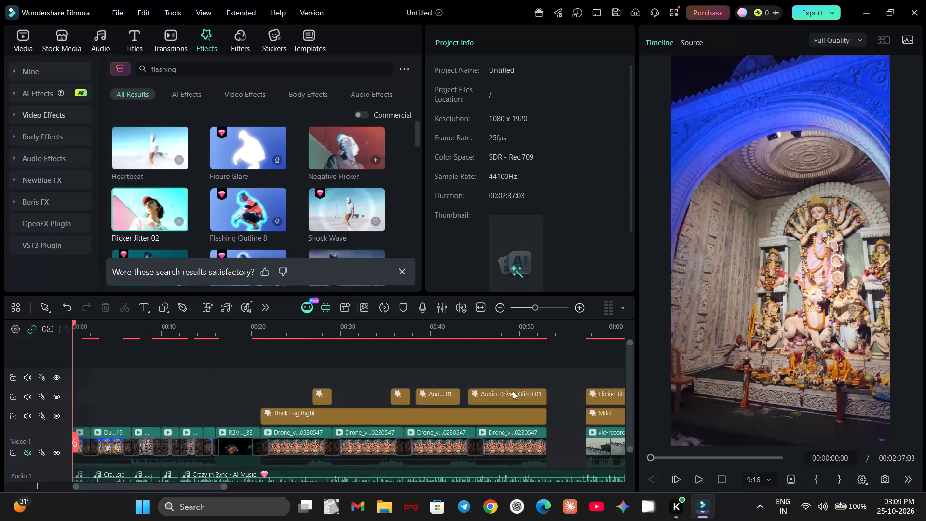
Play the full edit from 00:00:00:00 to review the clips, effects and music, pausing at about 00:02:08.
{"action": "left_click", "coordinate": [697, 479]}
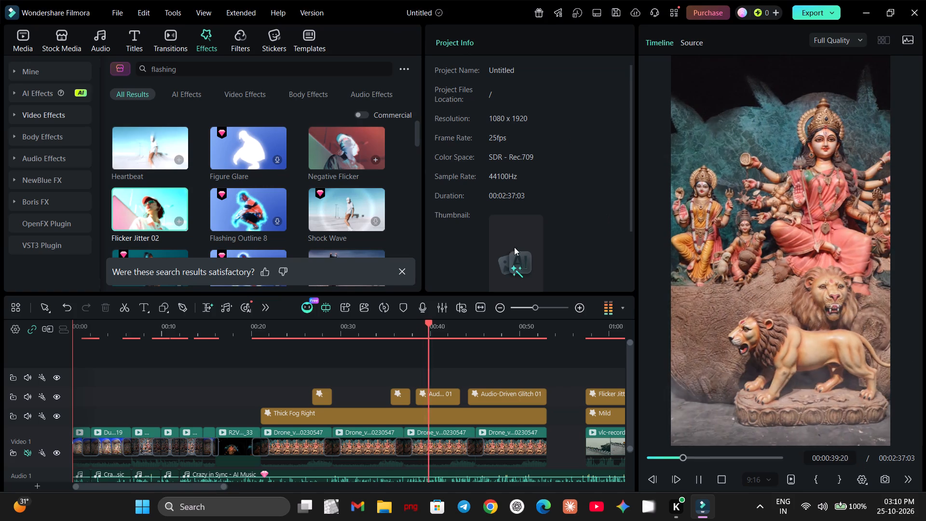
{"action": "right_click_drag", "start_coordinate": [292, 324], "coordinate": [0, 233]}
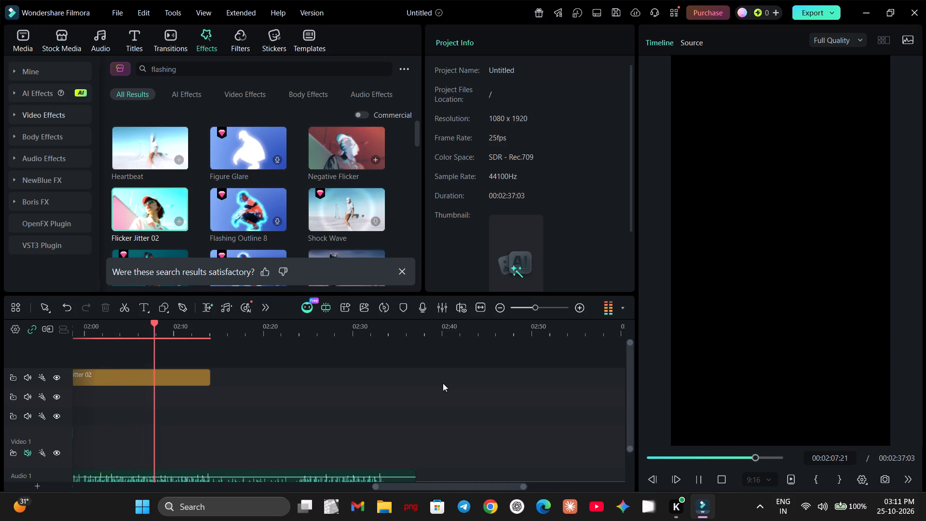
{"action": "key", "text": "space"}
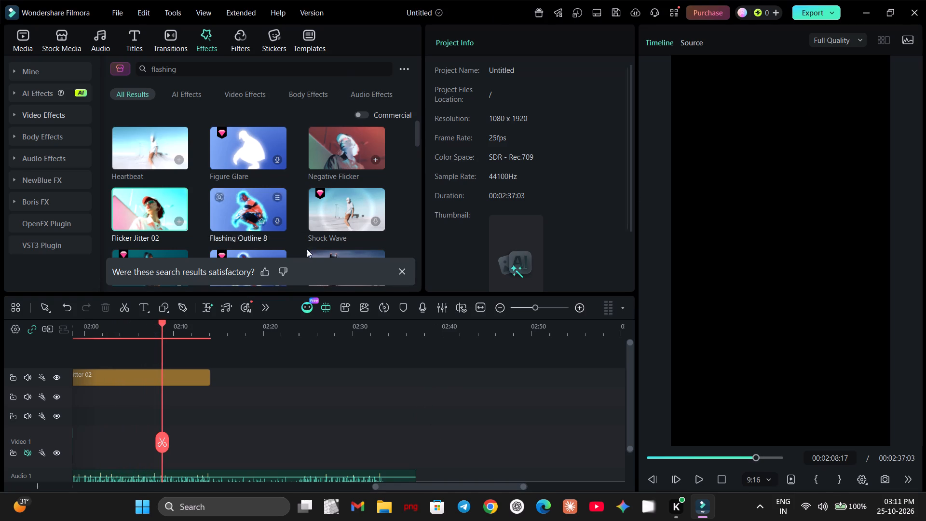
Return the playhead to the start of the timeline at 00:00:00:00.
{"action": "left_click", "coordinate": [431, 410]}
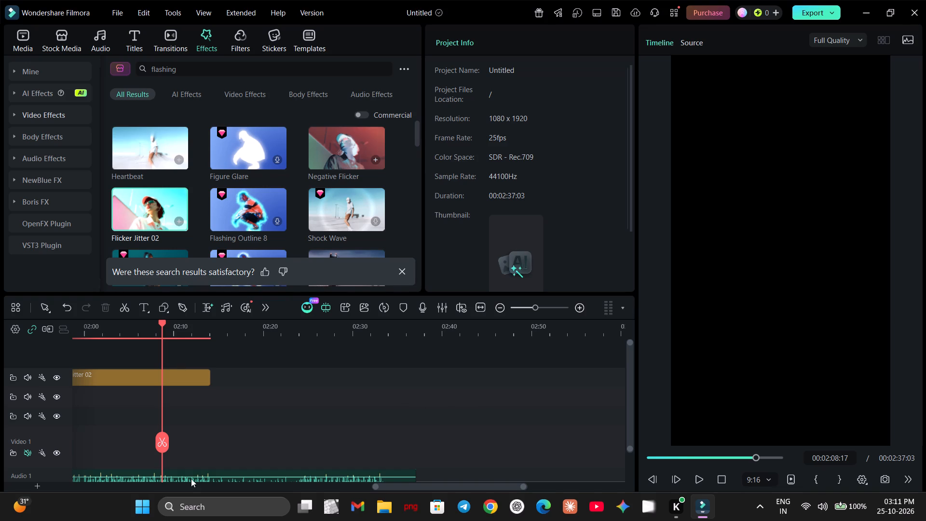
{"action": "left_click_drag", "start_coordinate": [157, 446], "coordinate": [0, 427]}
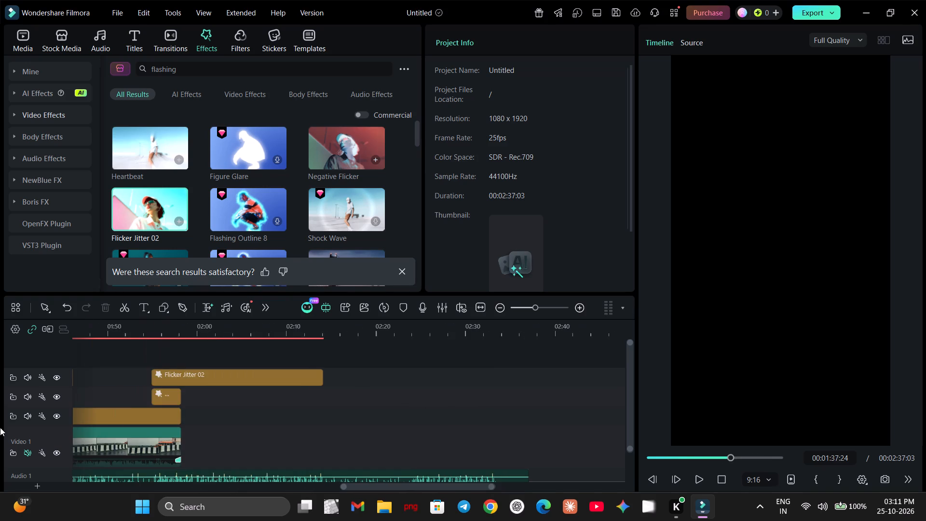
{"action": "left_click_drag", "start_coordinate": [0, 427], "coordinate": [24, 449]}
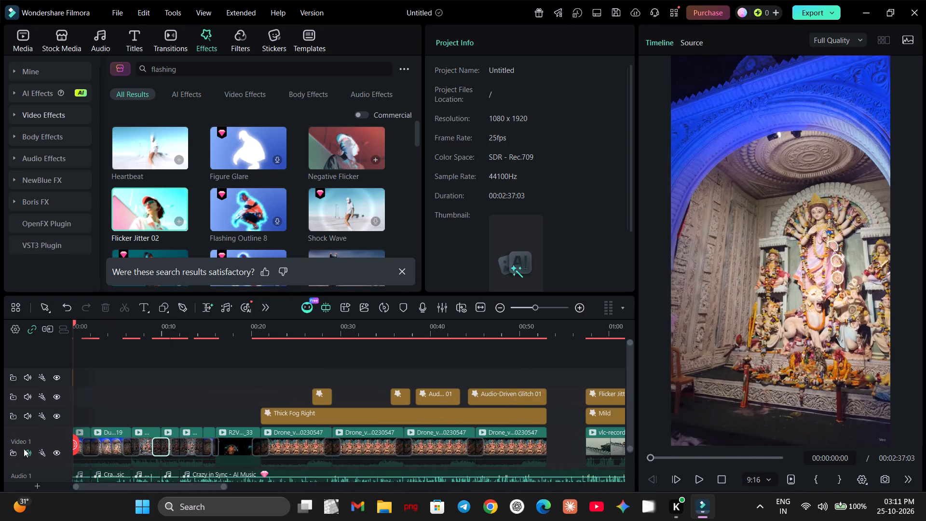
{"action": "left_click_drag", "start_coordinate": [24, 449], "coordinate": [11, 452]}
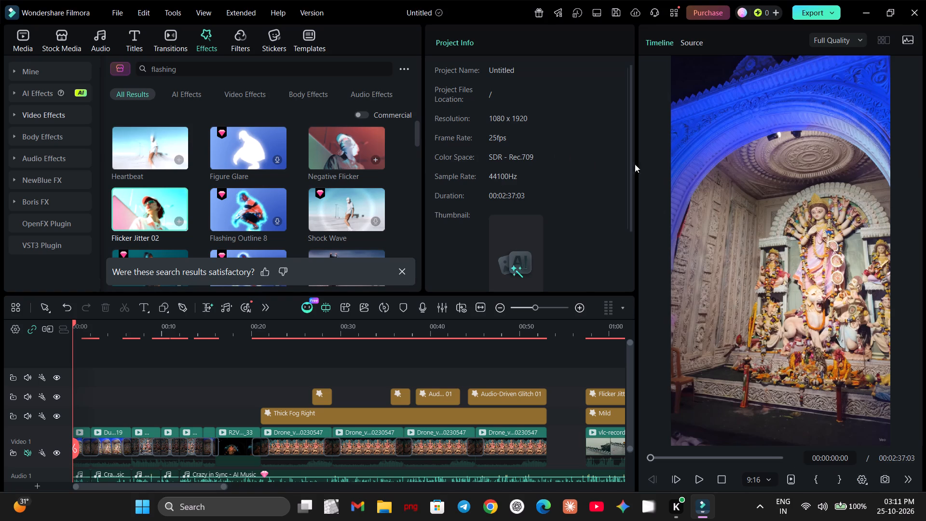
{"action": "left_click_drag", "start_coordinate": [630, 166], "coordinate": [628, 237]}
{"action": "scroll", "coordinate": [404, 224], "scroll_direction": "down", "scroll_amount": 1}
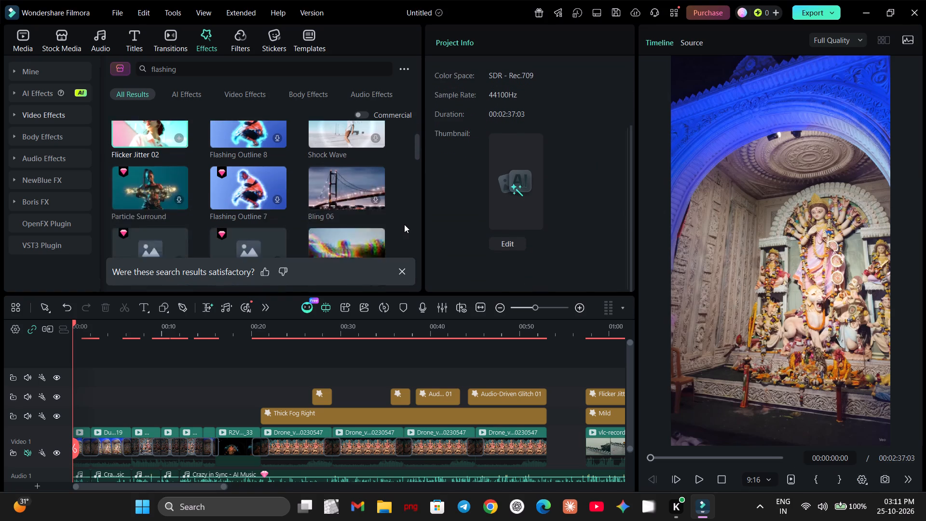
Play the edit from 00:00:00:00 to review the opening clips against the music, pausing at 00:00:10:15.
{"action": "scroll", "coordinate": [404, 224], "scroll_direction": "down", "scroll_amount": 4}
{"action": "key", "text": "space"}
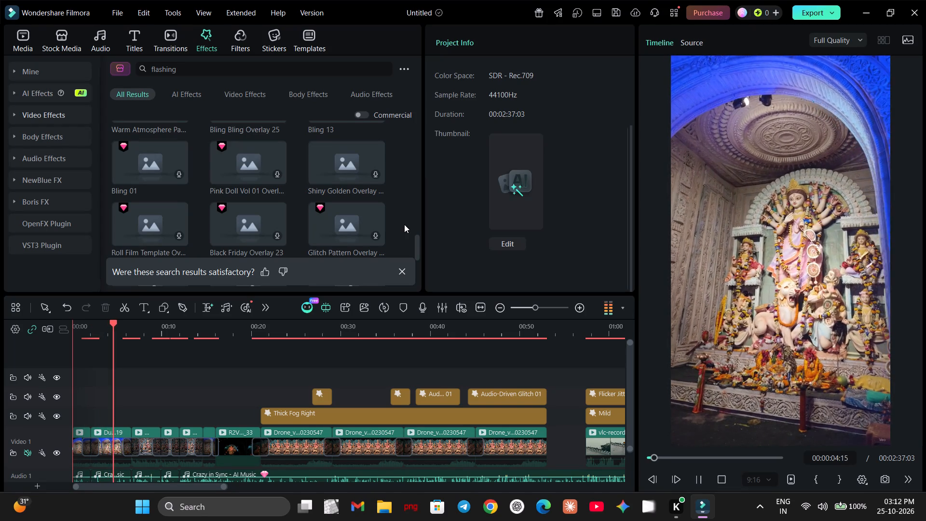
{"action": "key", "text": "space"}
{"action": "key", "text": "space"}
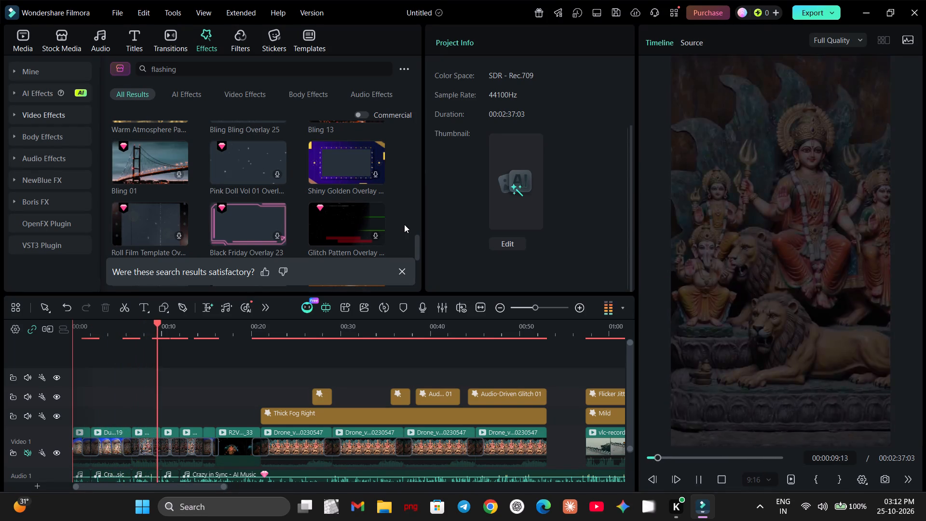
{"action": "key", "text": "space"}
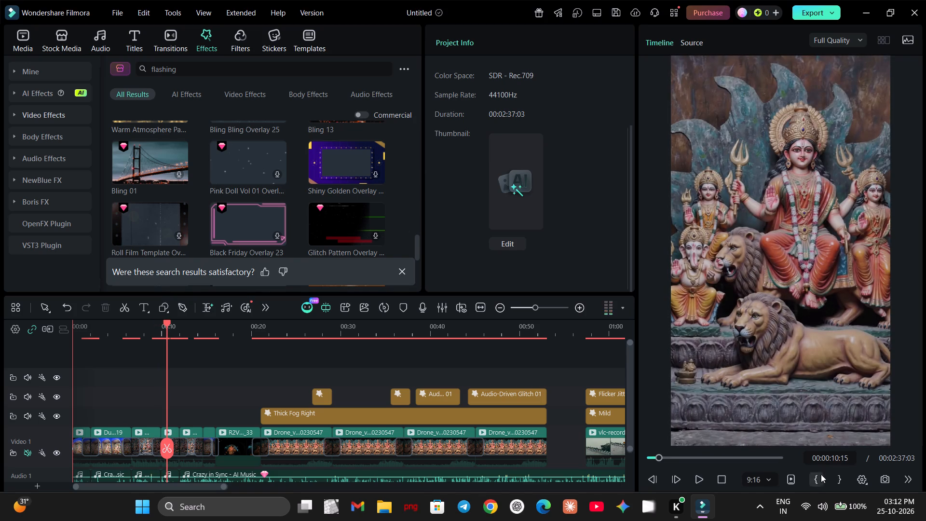
In the Windows quick settings, turn Wi-Fi off and back on, and reconnect to the Galaxy M14 5G FC05 network.
{"action": "left_click", "coordinate": [807, 505]}
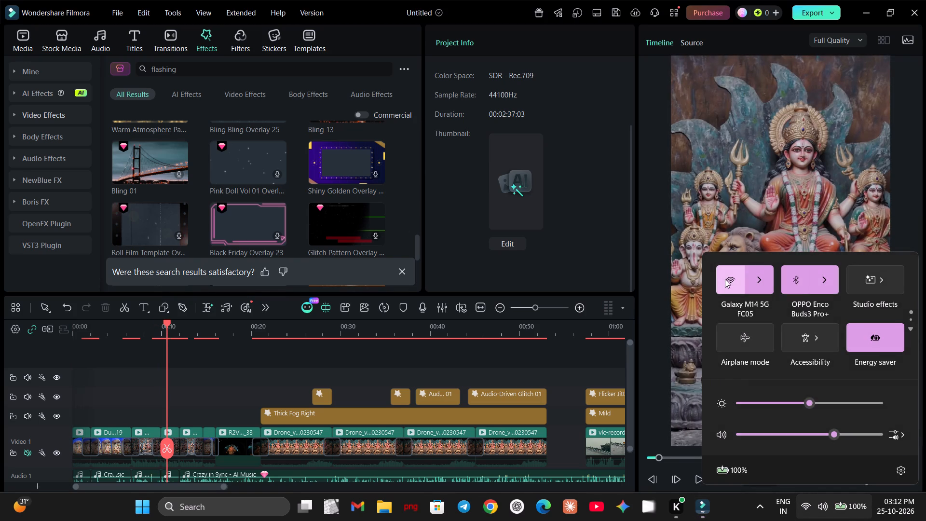
{"action": "left_click", "coordinate": [725, 279]}
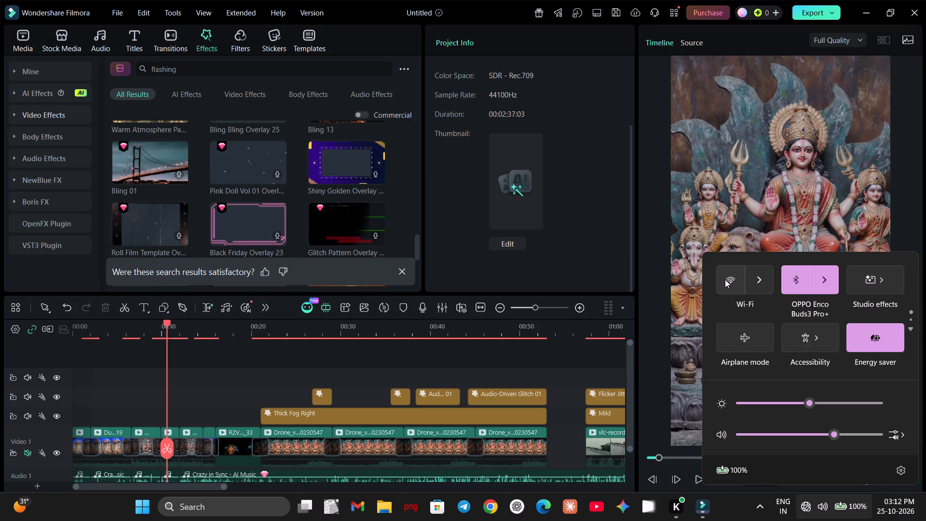
{"action": "left_click", "coordinate": [738, 291]}
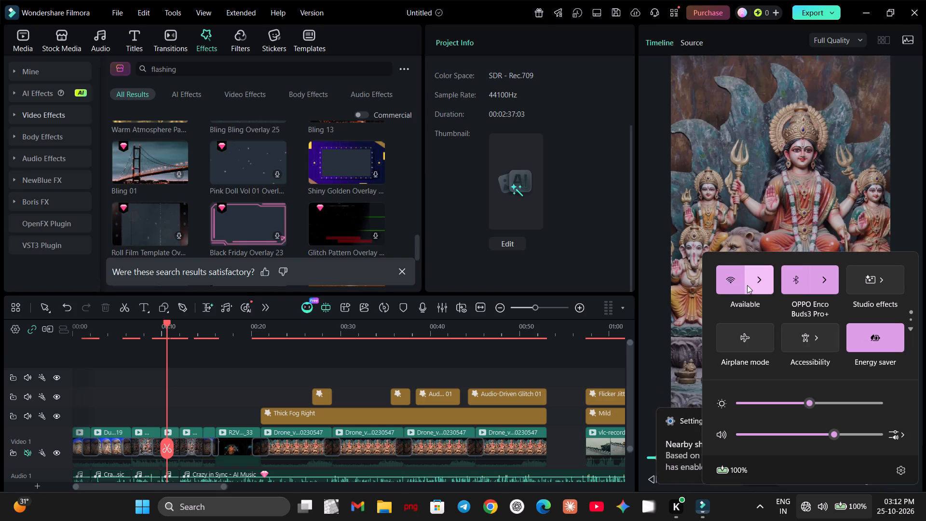
{"action": "left_click", "coordinate": [747, 285]}
{"action": "left_click", "coordinate": [776, 300]}
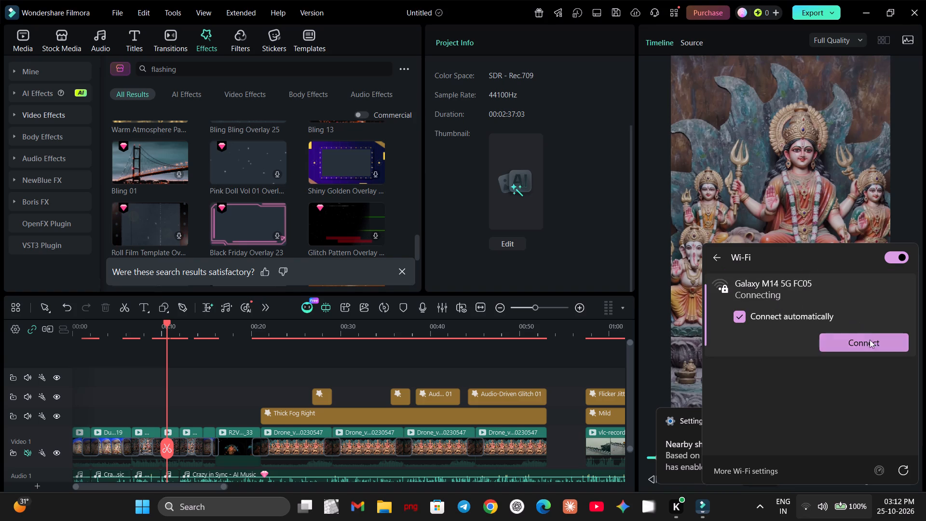
{"action": "left_click", "coordinate": [870, 340]}
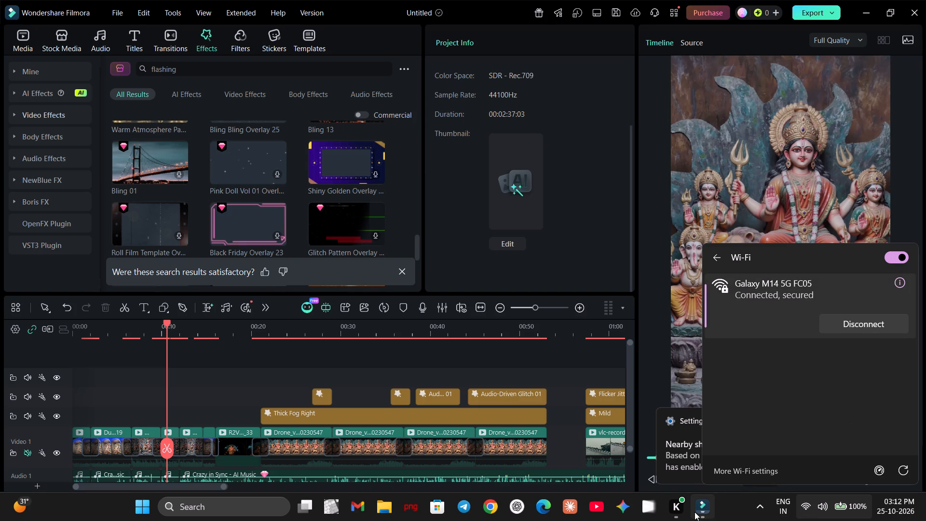
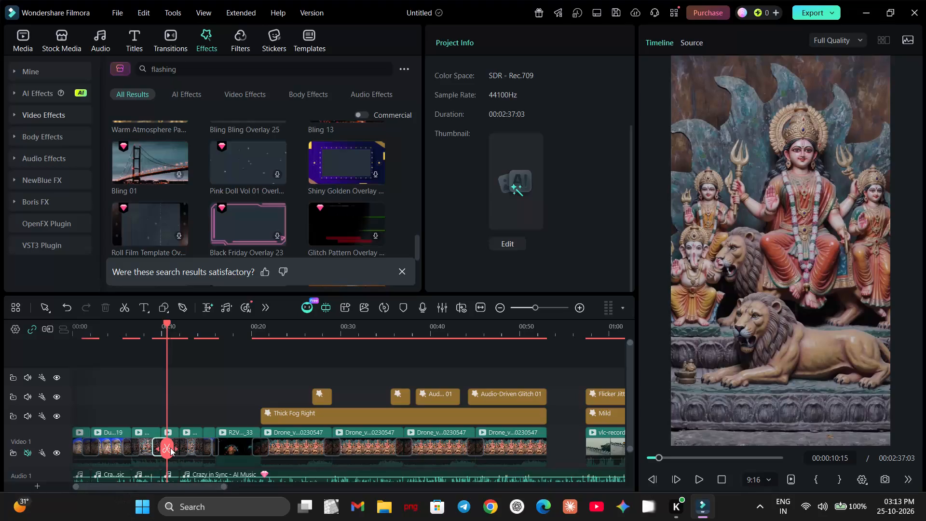
Play the full edit again from 00:00:00:00 to review the clips and effects against the music.
{"action": "left_click_drag", "start_coordinate": [170, 448], "coordinate": [24, 461]}
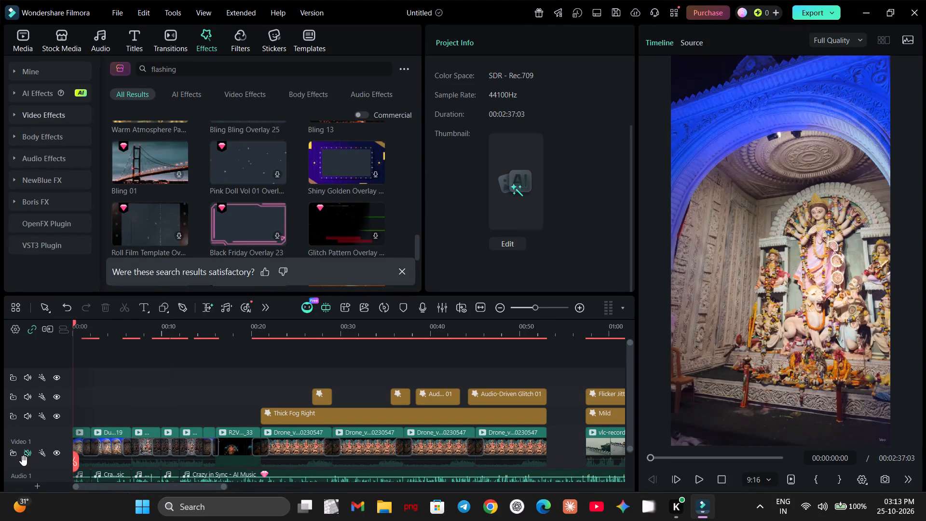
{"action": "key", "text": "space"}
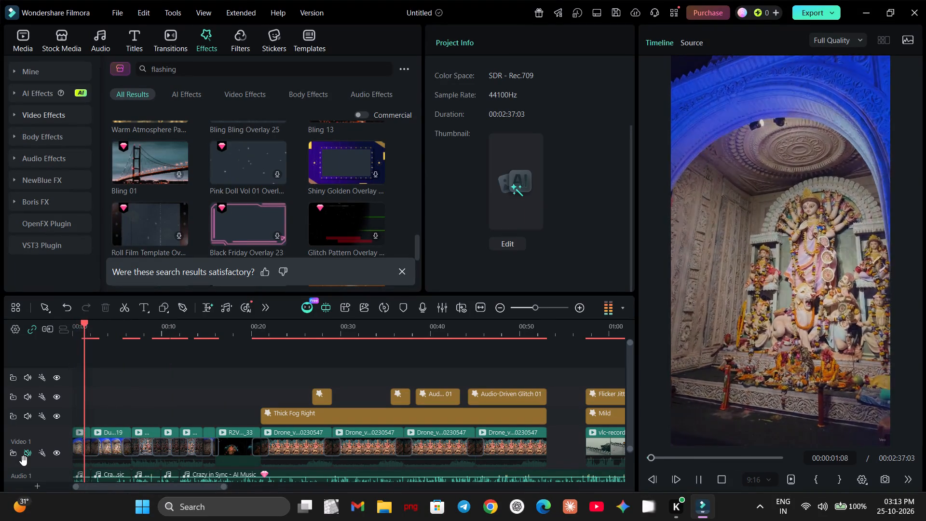